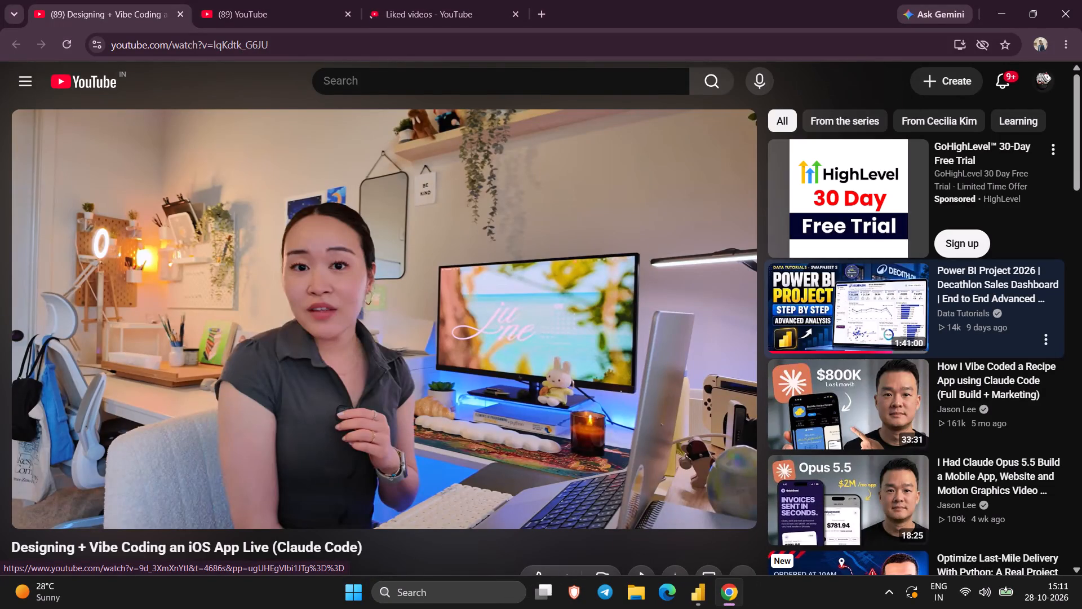
Play the video "Designing + Vibe Coding an iOS App Live (Claude Code)", like it and pause it.
key(space)
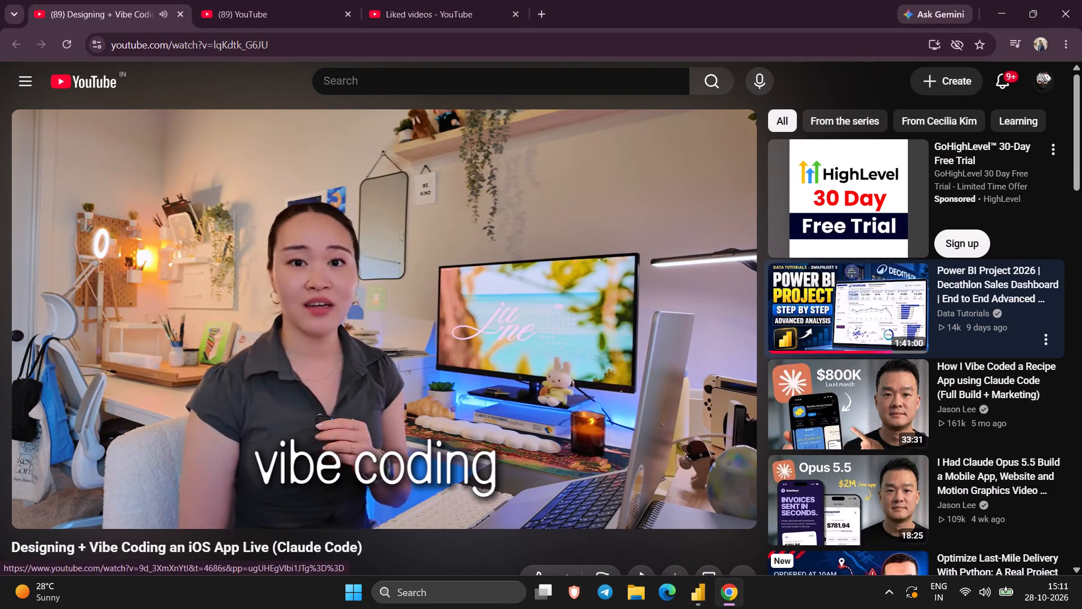
click(455, 0)
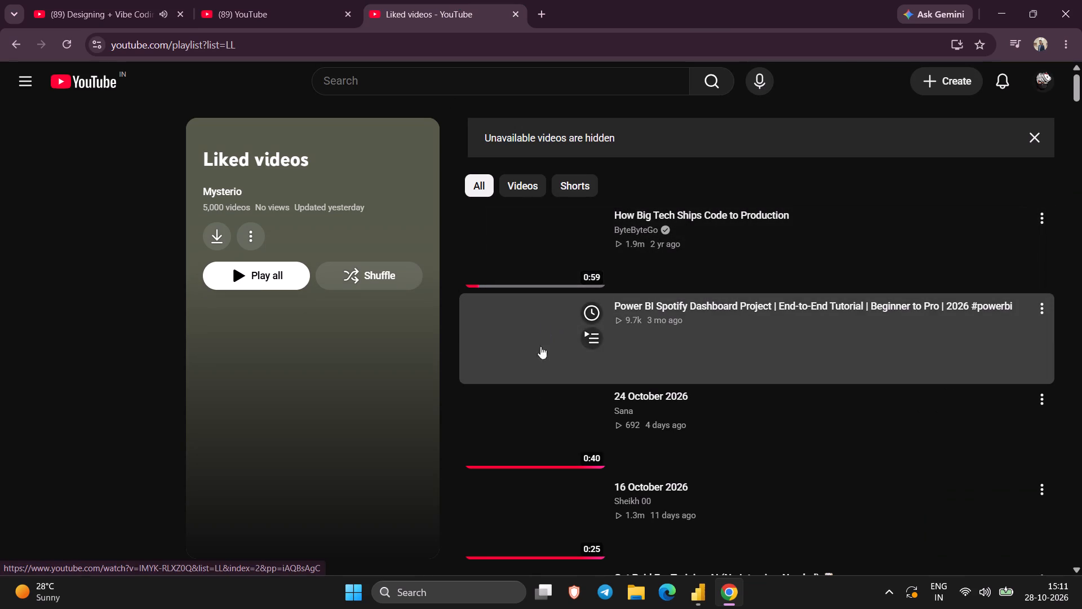
click(280, 0)
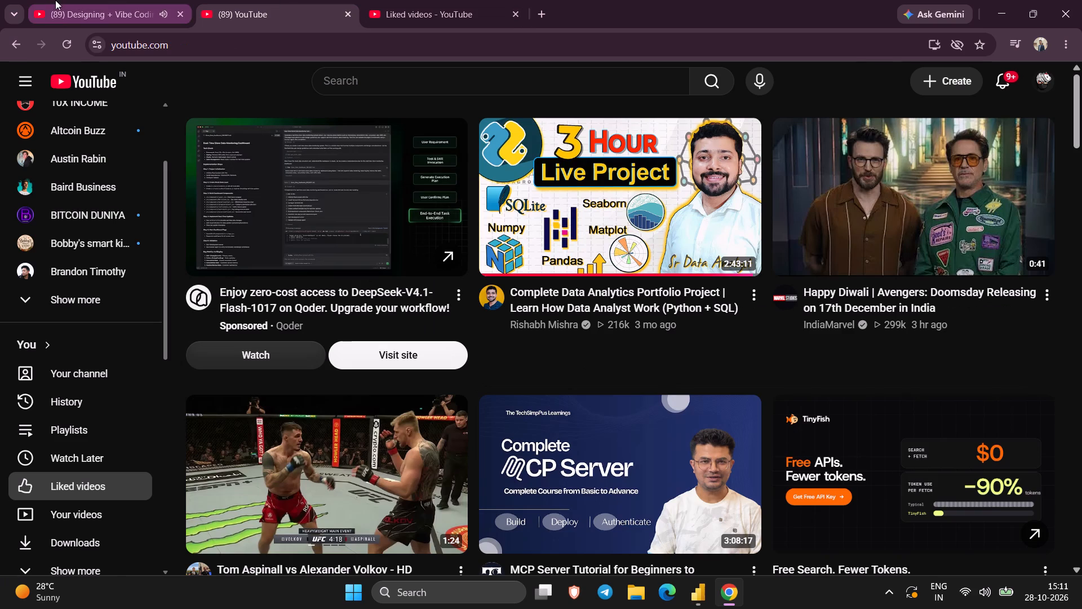
click(55, 0)
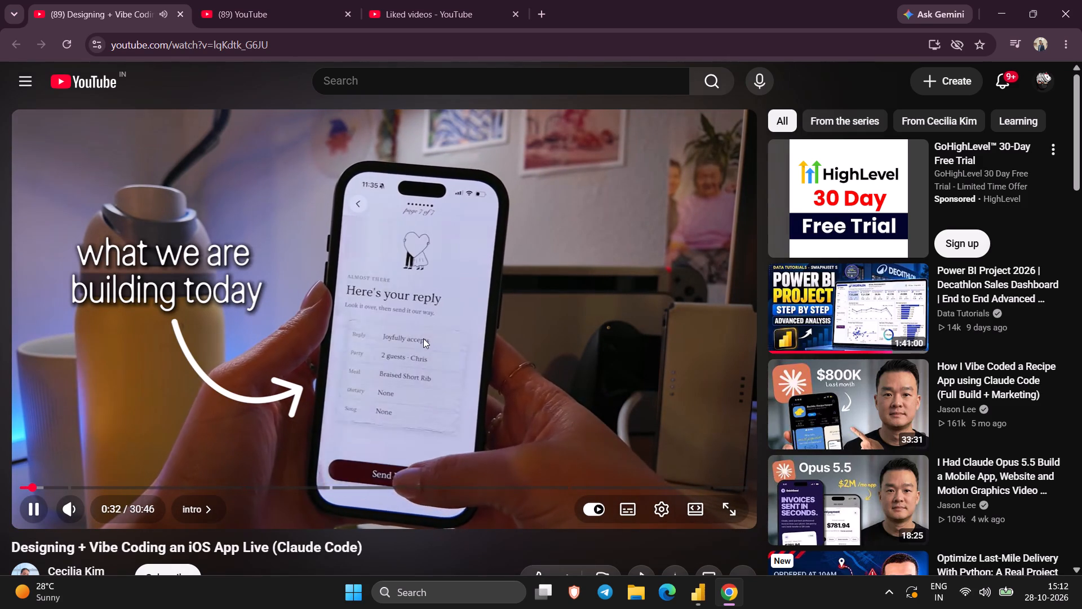
scroll(395, 229, down, 1)
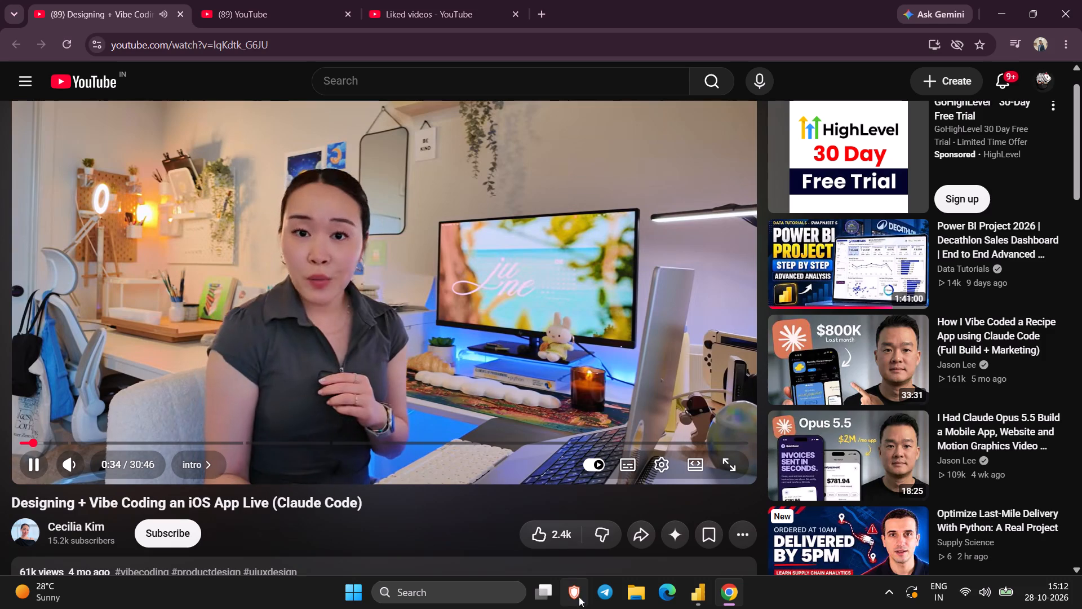
click(536, 537)
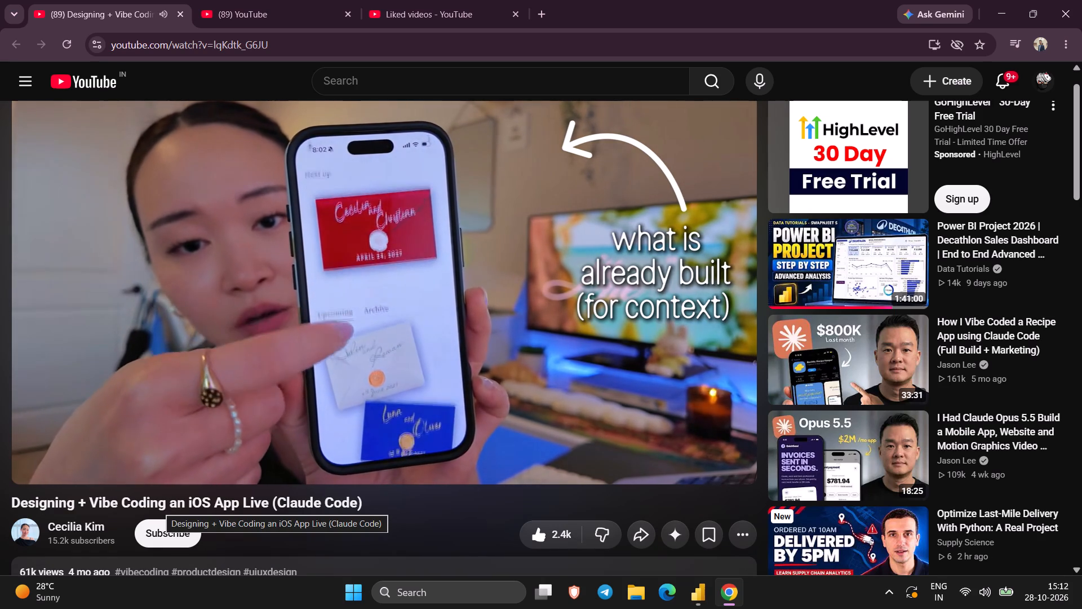
click(300, 351)
Open the "Power BI Project 2026 | Decathlon Sales Dashboard" Part 2 video from the YouTube home feed in a new tab.
click(423, 0)
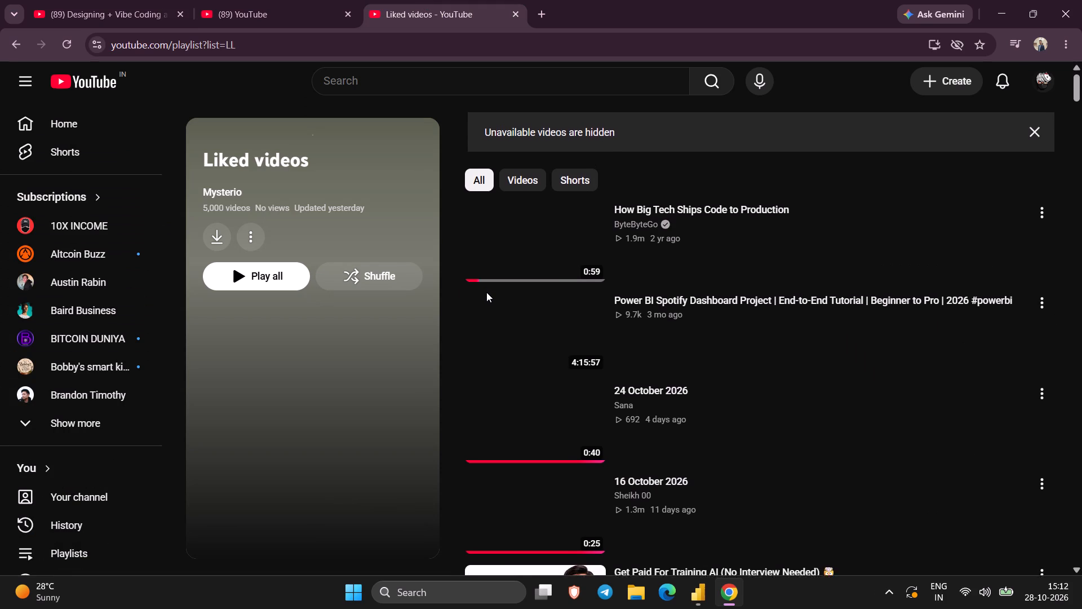
click(300, 0)
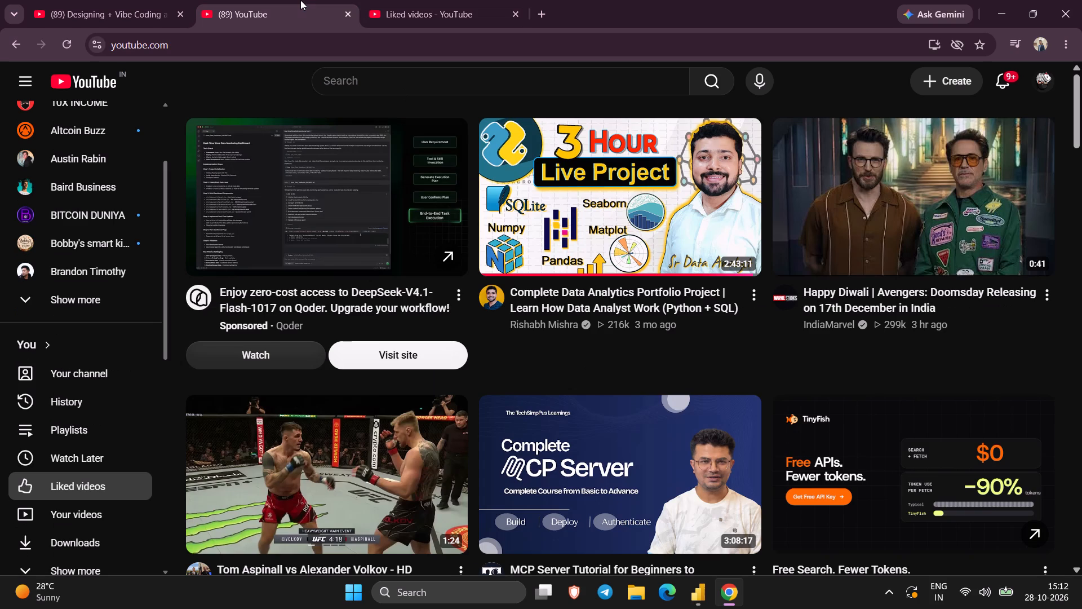
scroll(586, 227, down, 2)
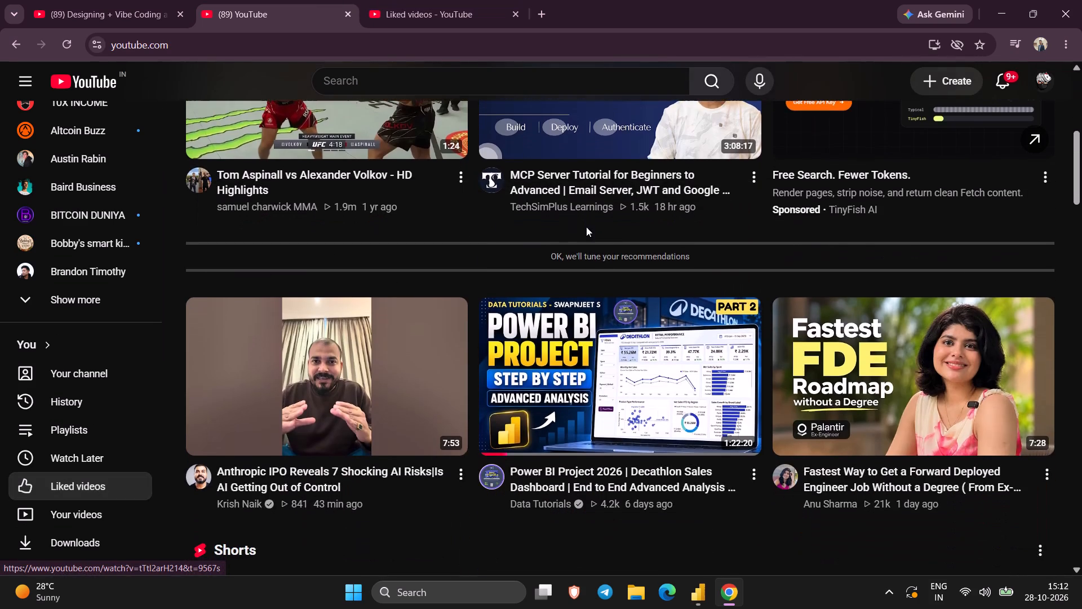
scroll(586, 227, down, 2)
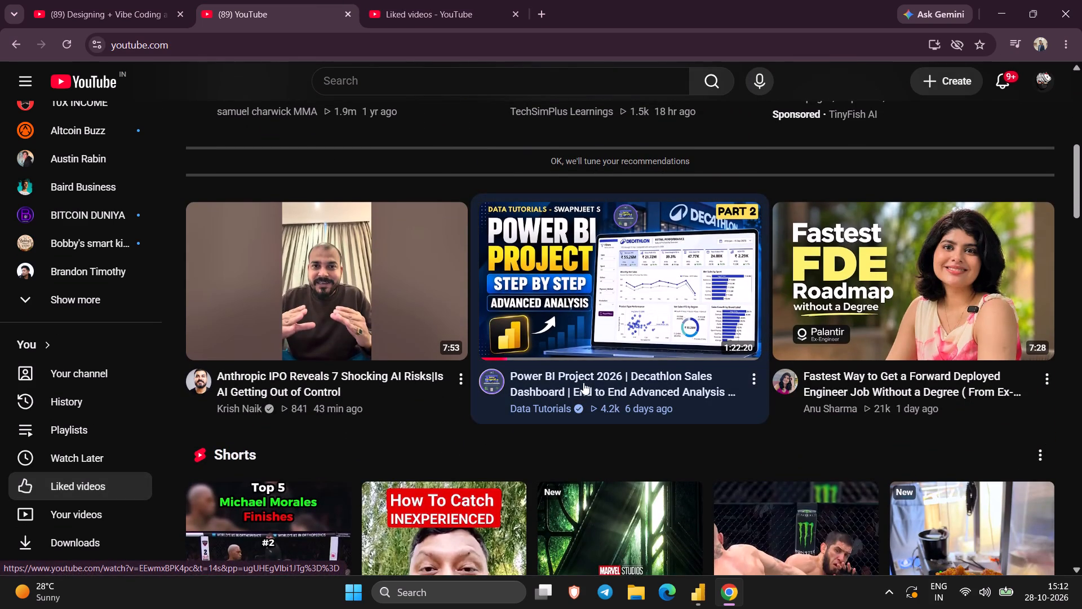
drag(577, 376, 503, 0)
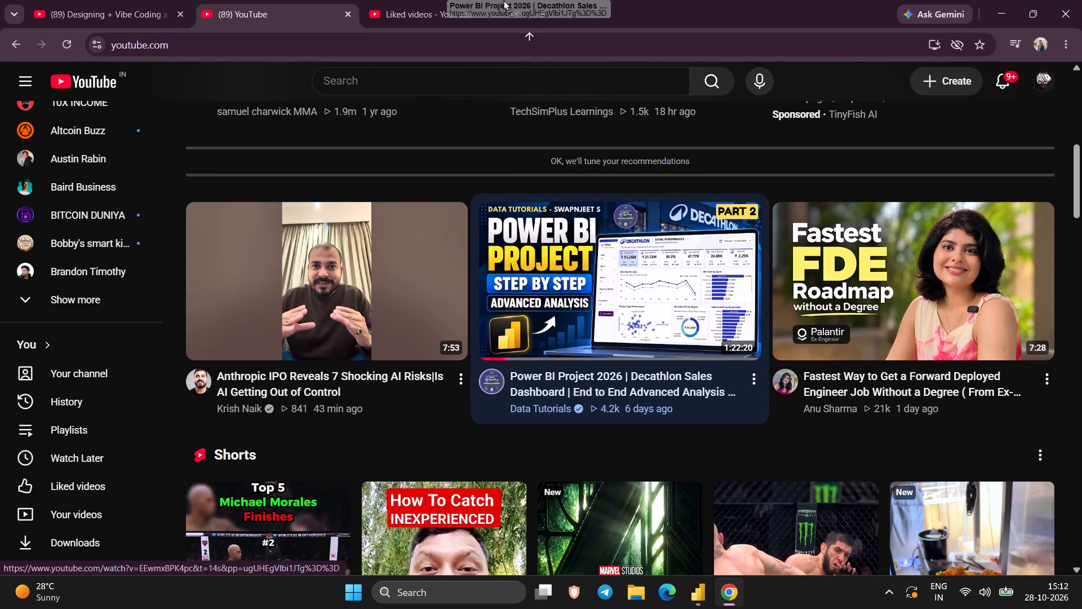
drag(503, 0, 706, 0)
click(500, 0)
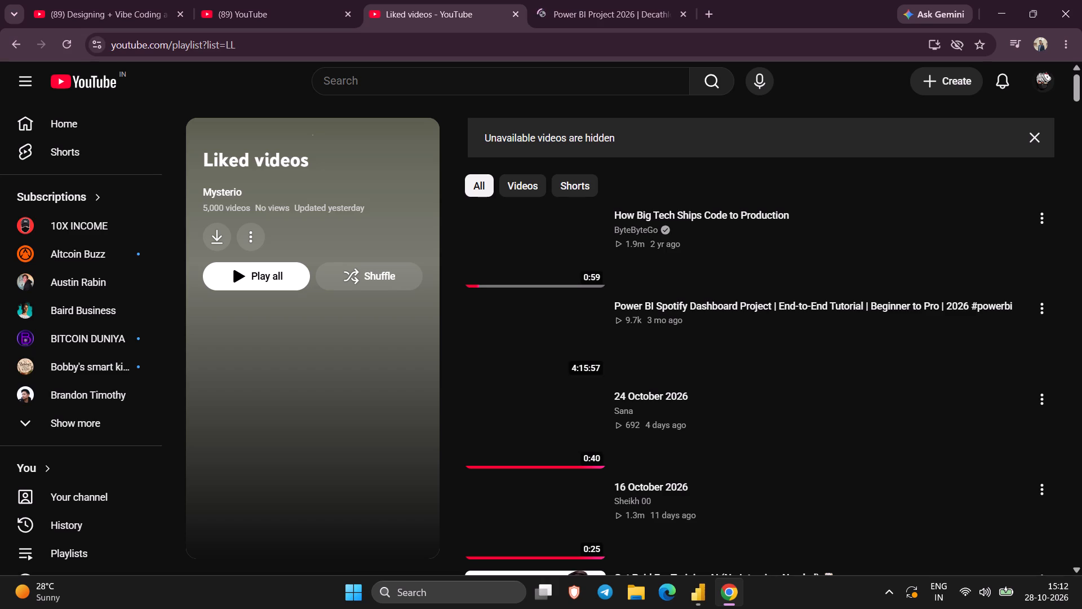
Switch to Power BI Desktop and, in report view, open the store Excel workbook from Downloads as a data source.
click(703, 589)
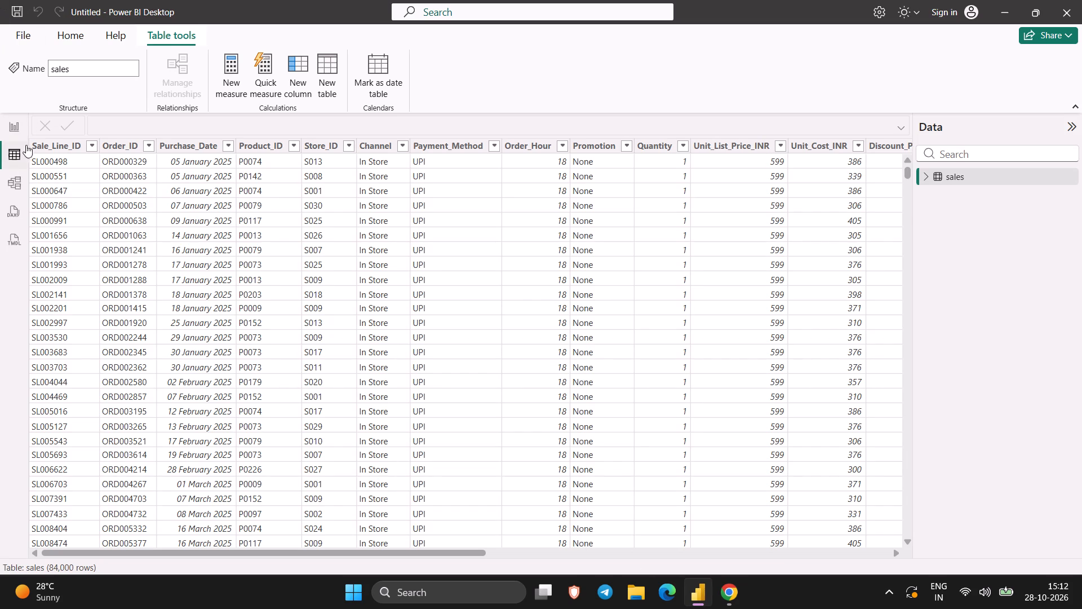
click(3, 135)
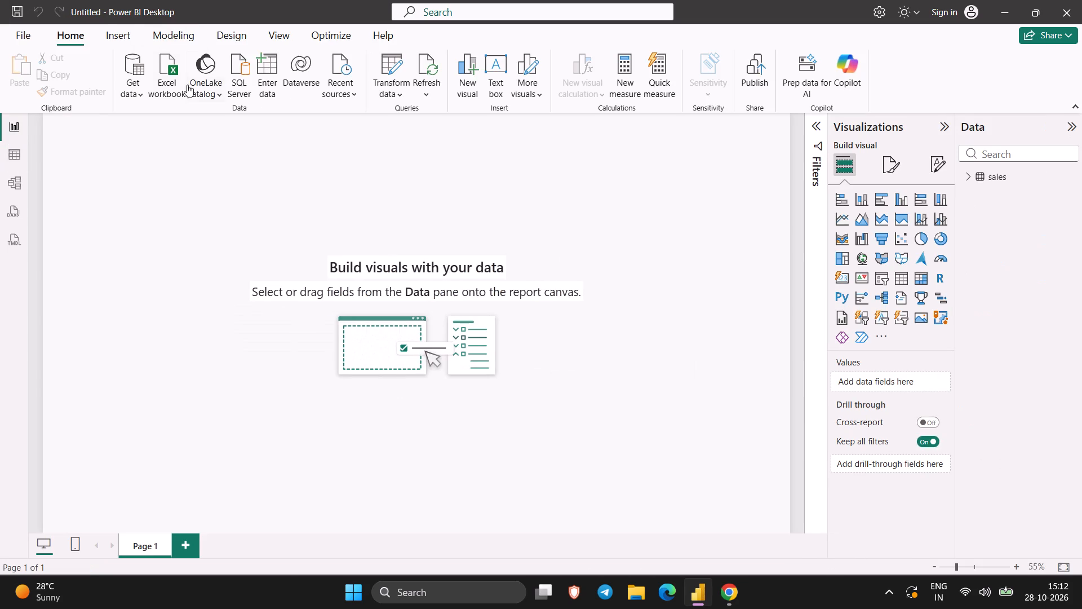
click(139, 96)
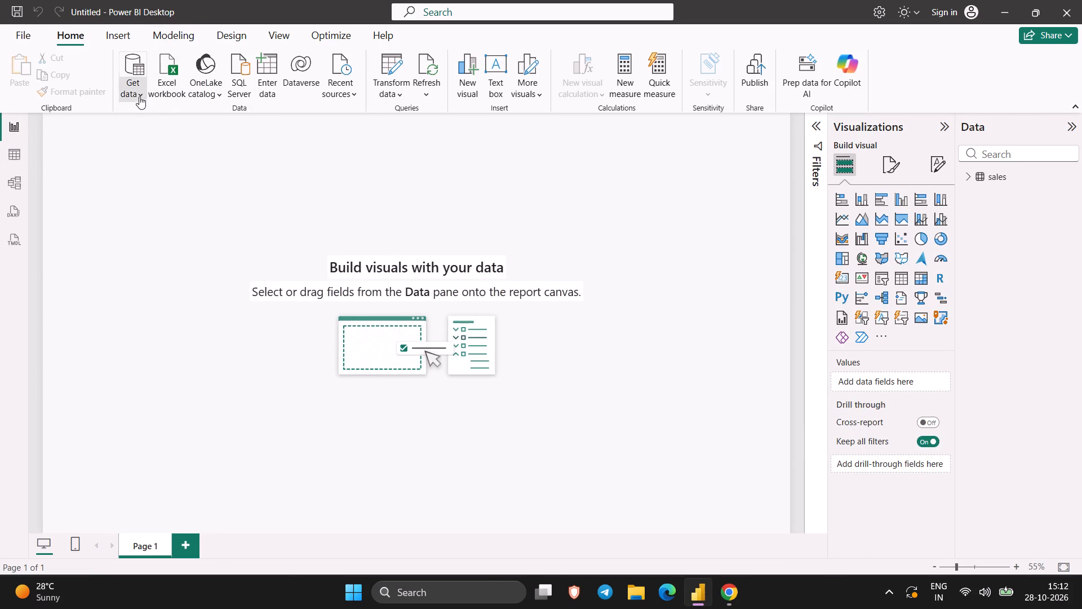
click(142, 143)
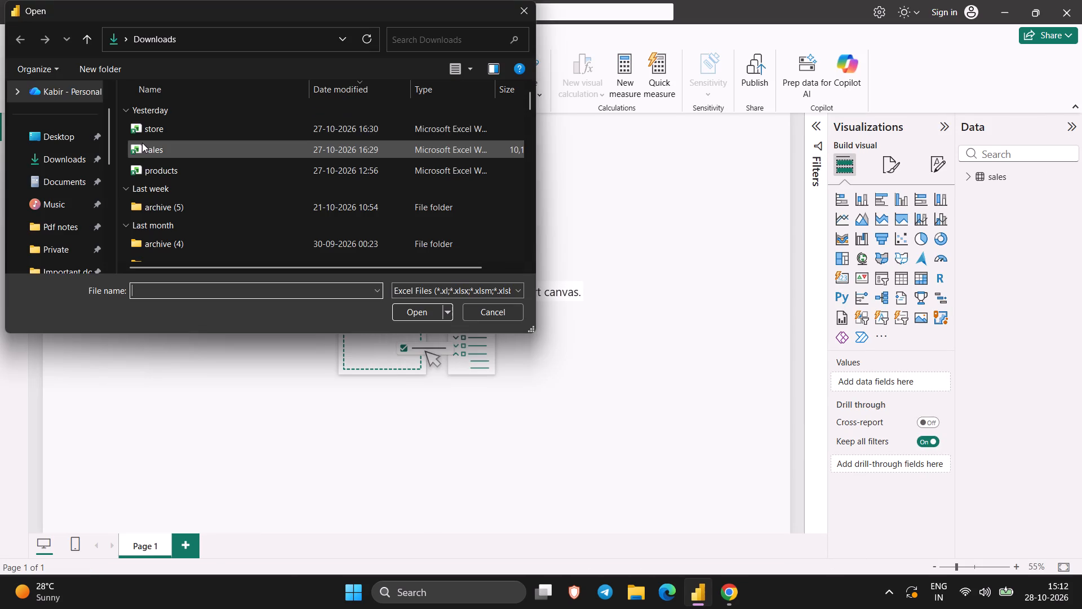
double_click(172, 129)
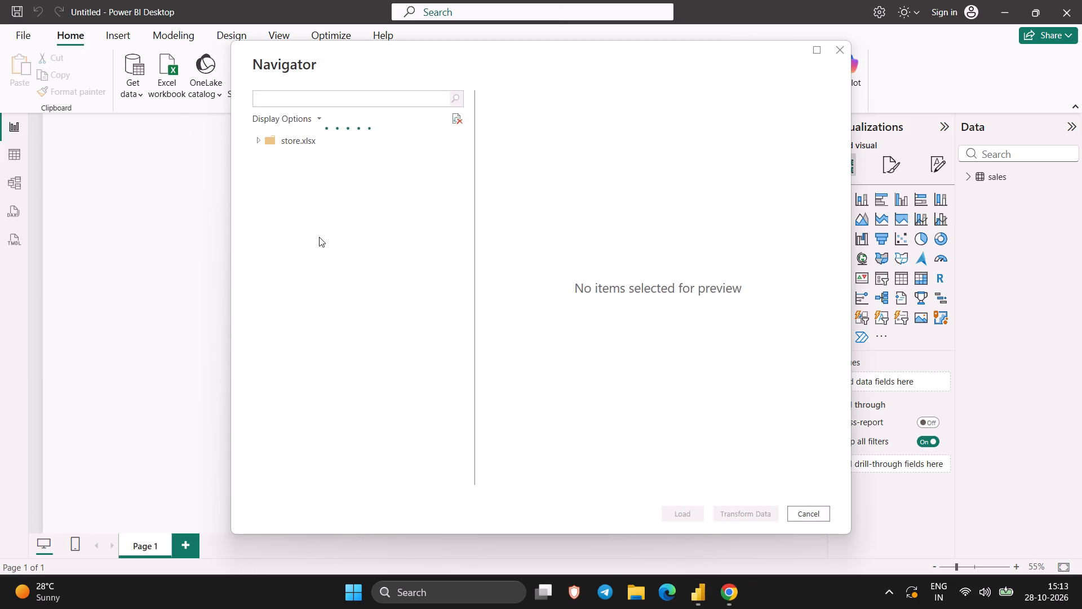
Switch to Chrome, close the Liked videos and iOS app video tabs, and place the YouTube home tab after the Power BI video.
click(728, 596)
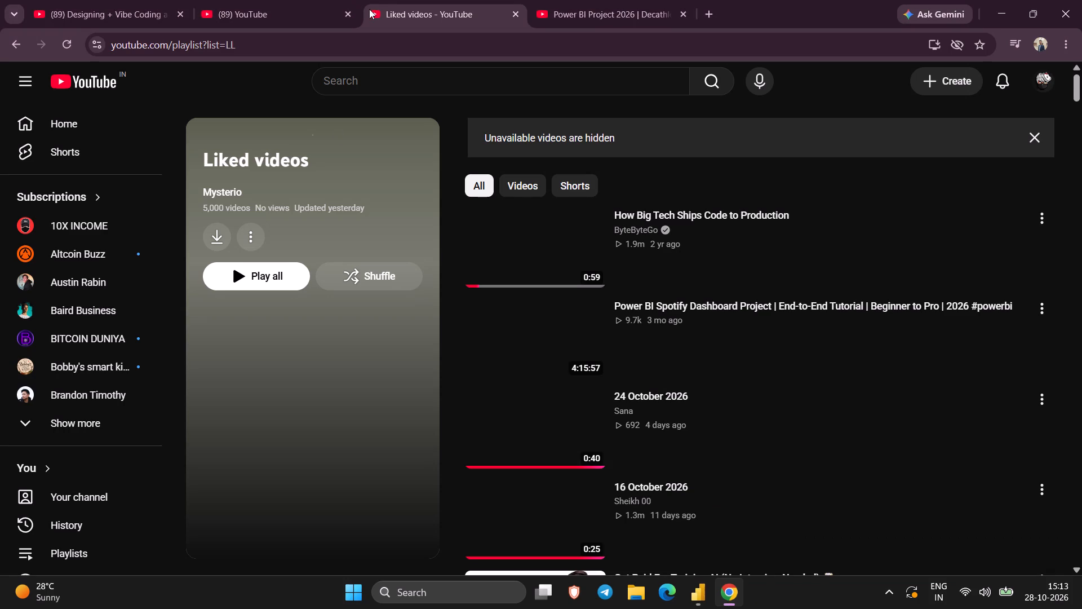
click(259, 0)
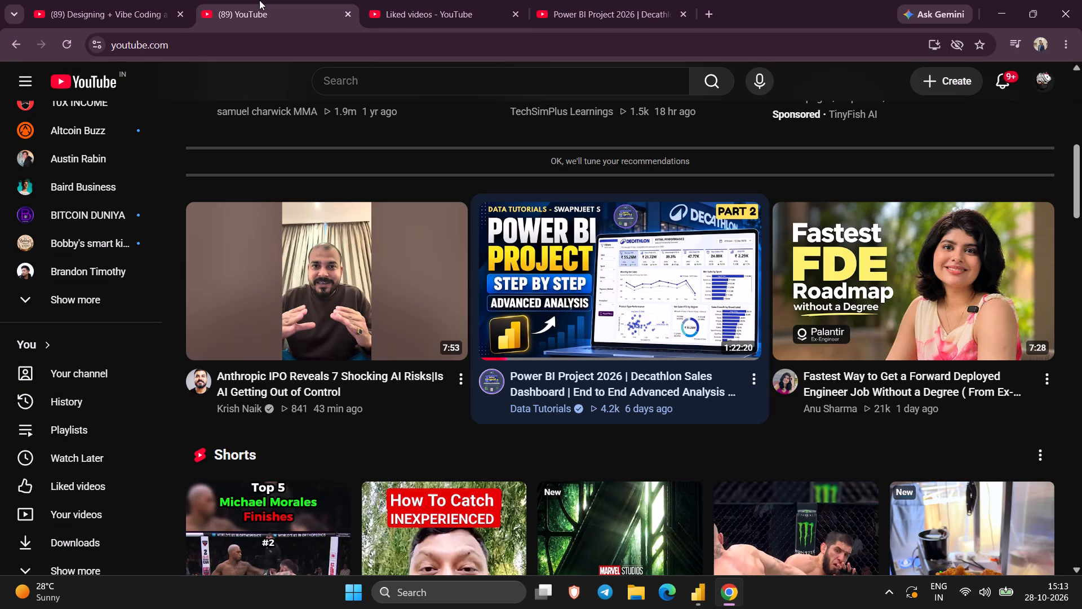
click(504, 0)
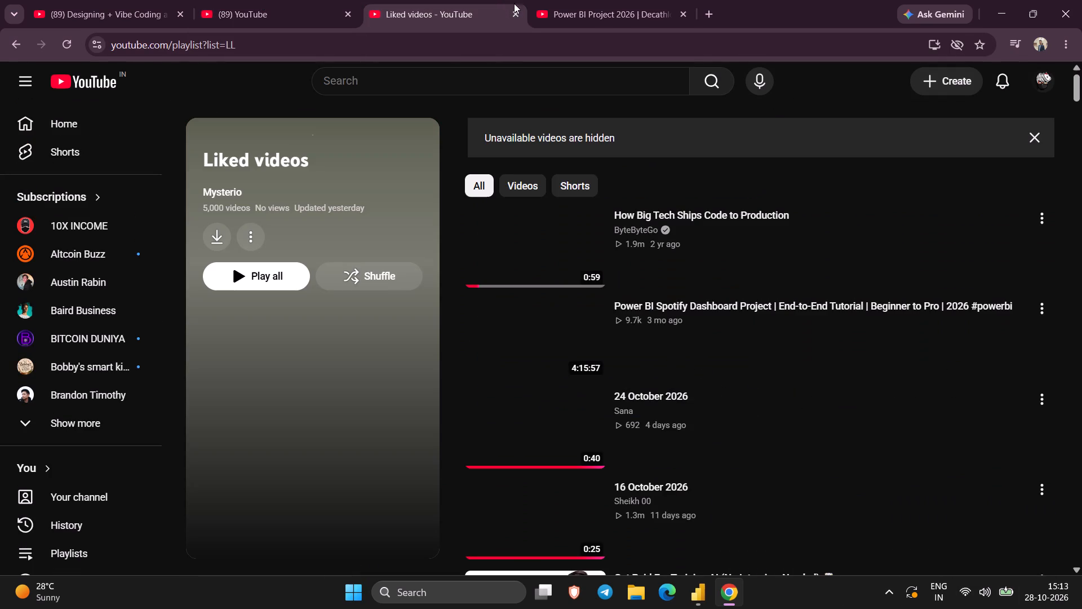
click(515, 12)
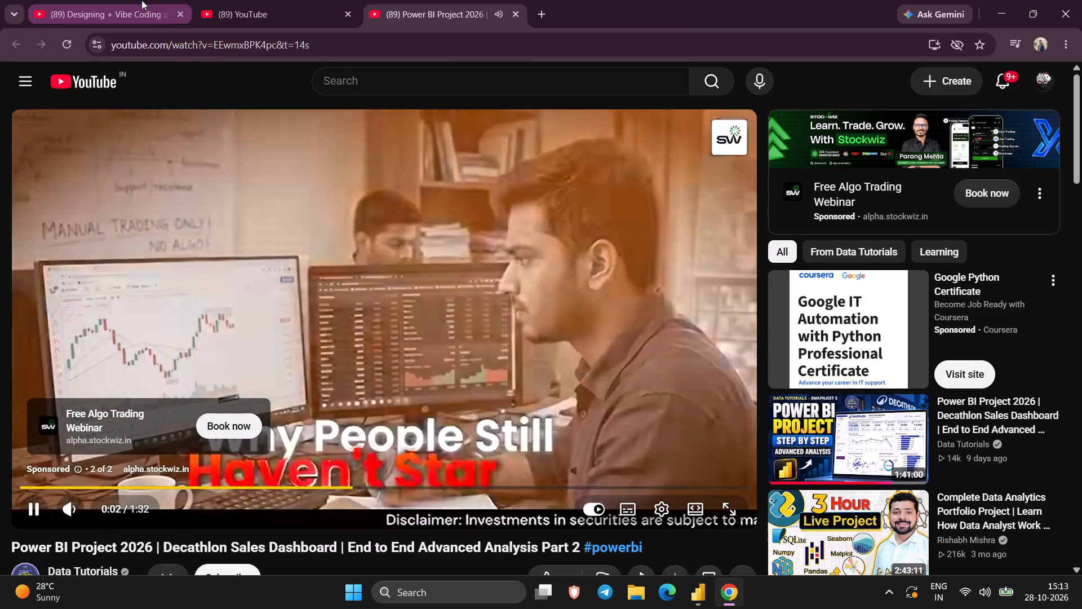
click(184, 14)
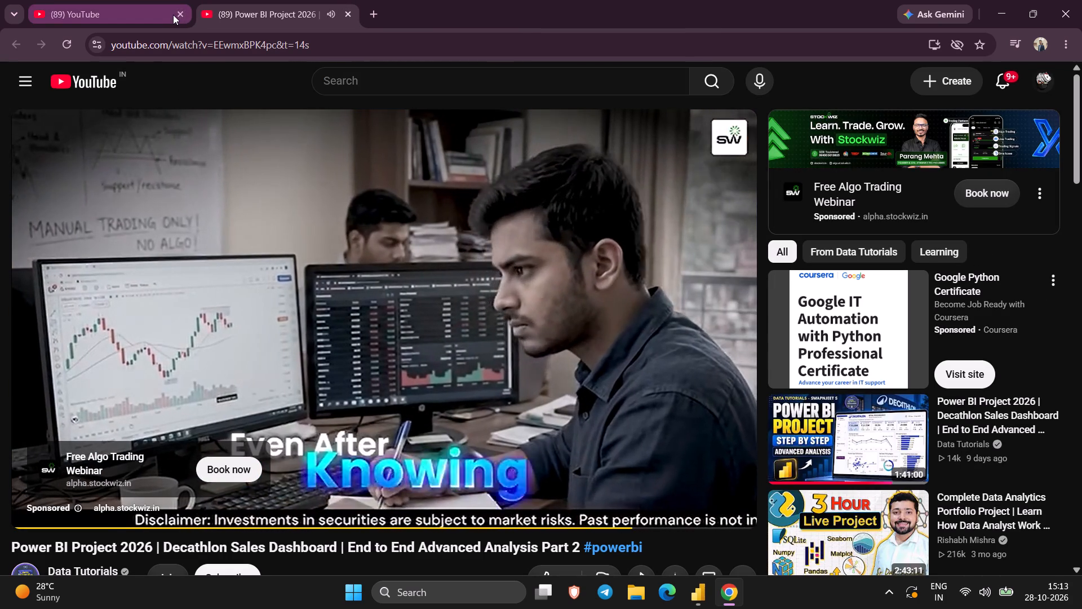
drag(125, 0, 323, 0)
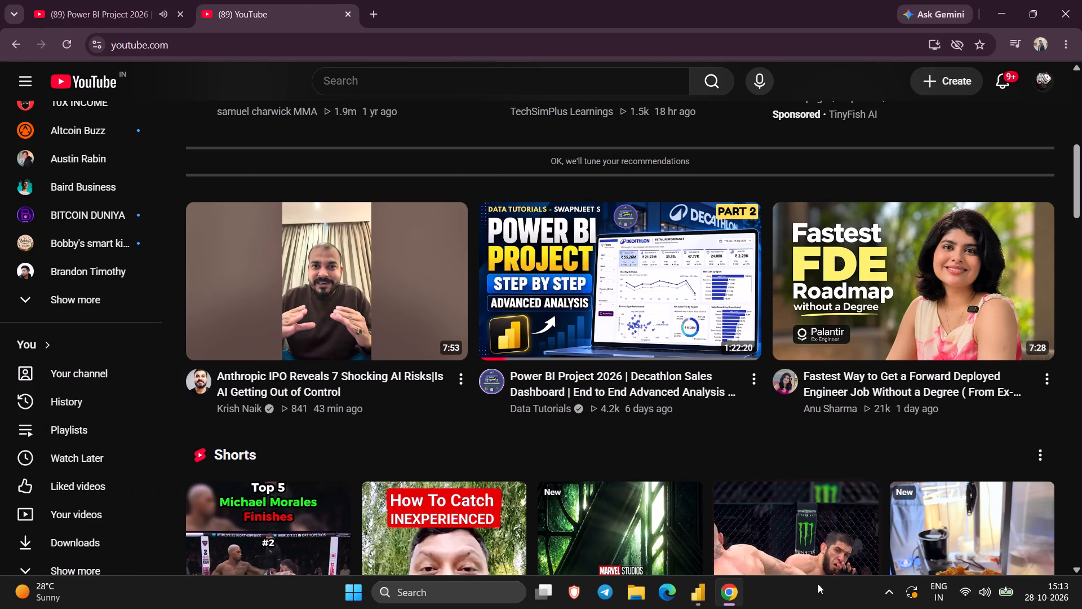
Switch to Power BI Desktop and load the store sheet from store.xlsx into the report.
click(690, 600)
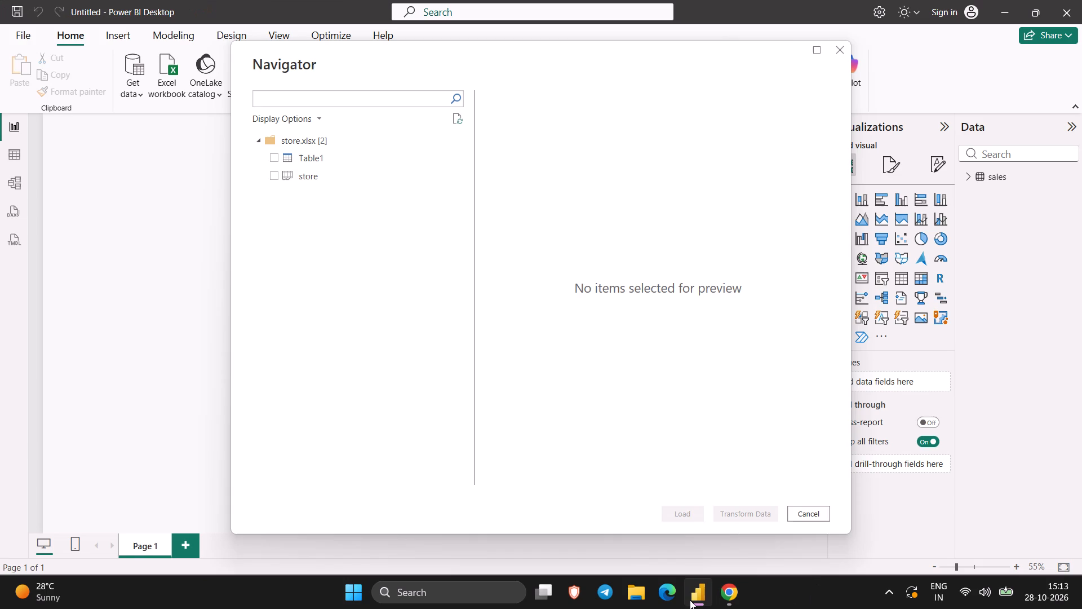
click(276, 180)
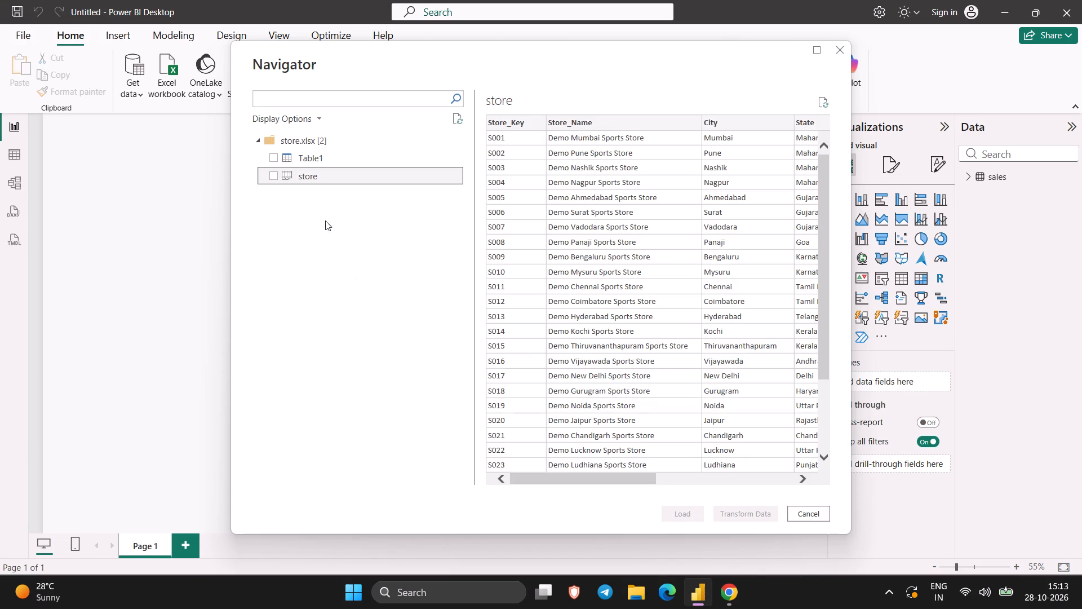
click(270, 178)
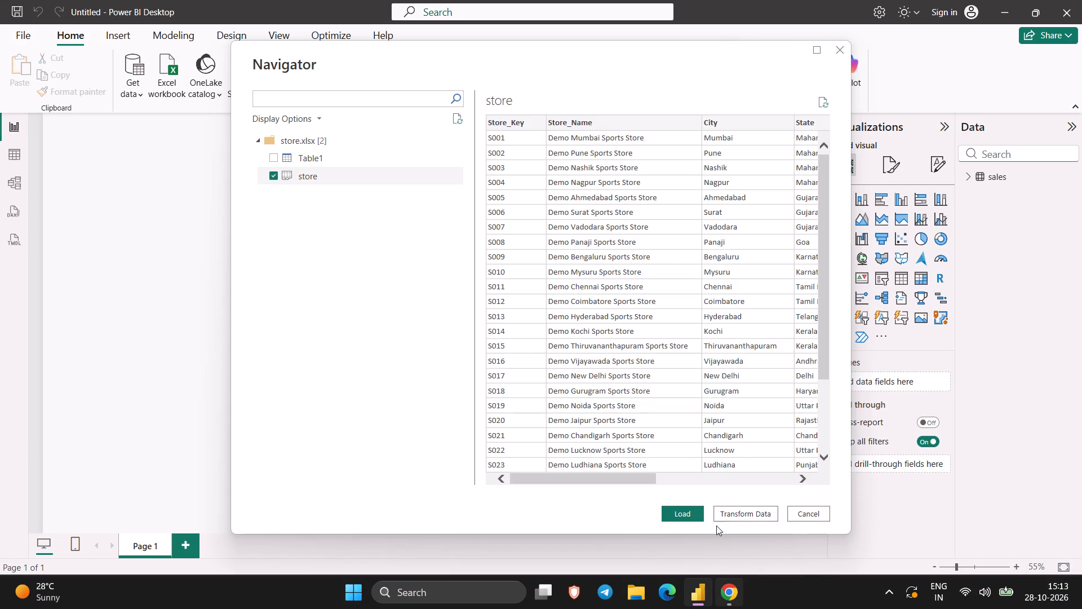
click(688, 505)
click(686, 518)
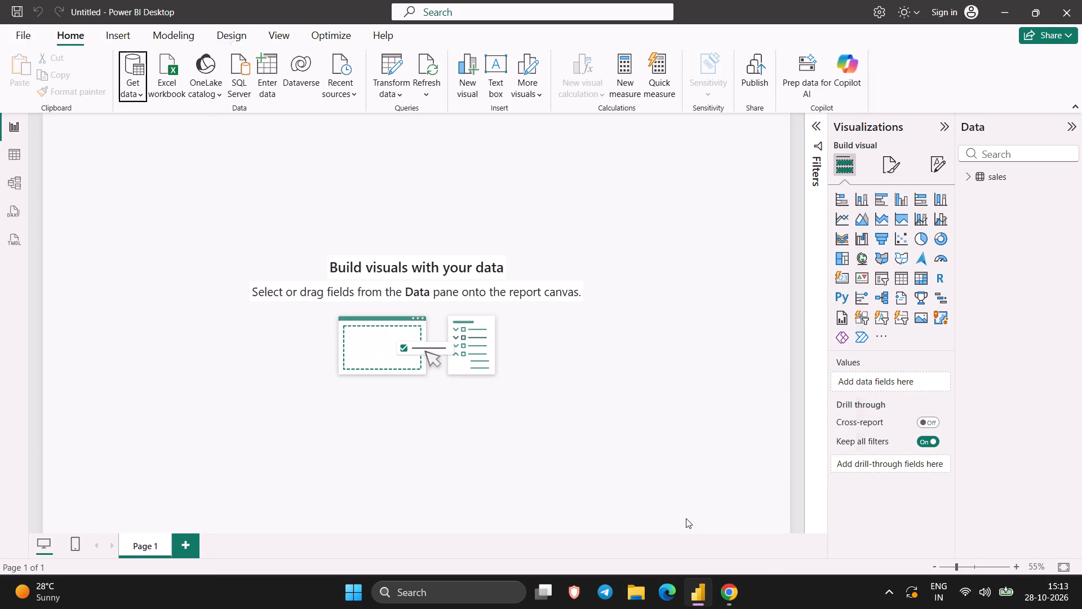
Switch to Chrome and open the suggested 1:41:00 Decathlon Sales Dashboard video from the Part 2 video's page, skipping its ad.
click(726, 608)
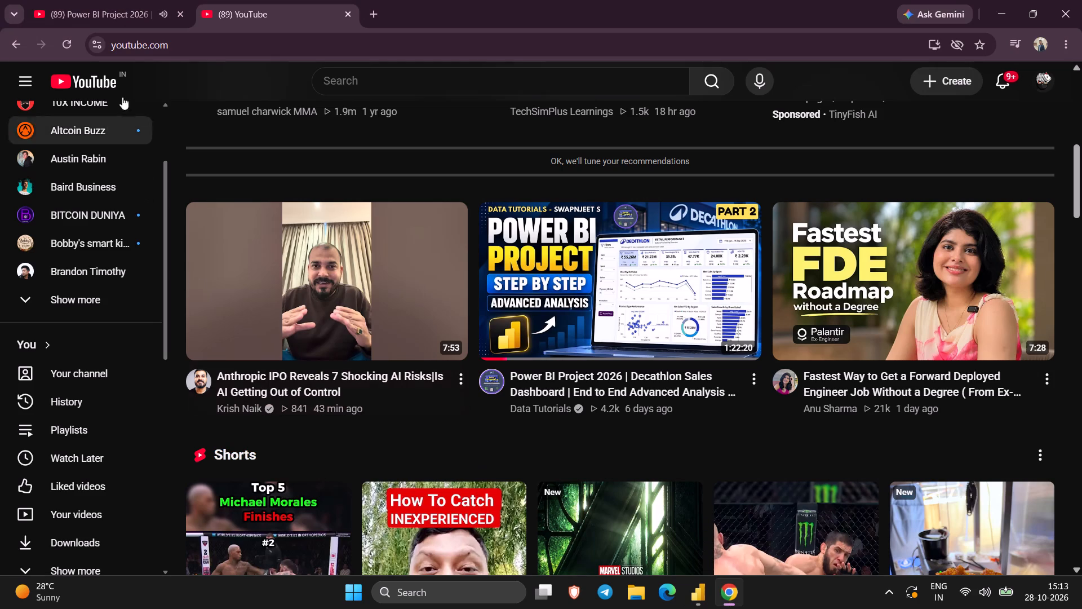
click(86, 0)
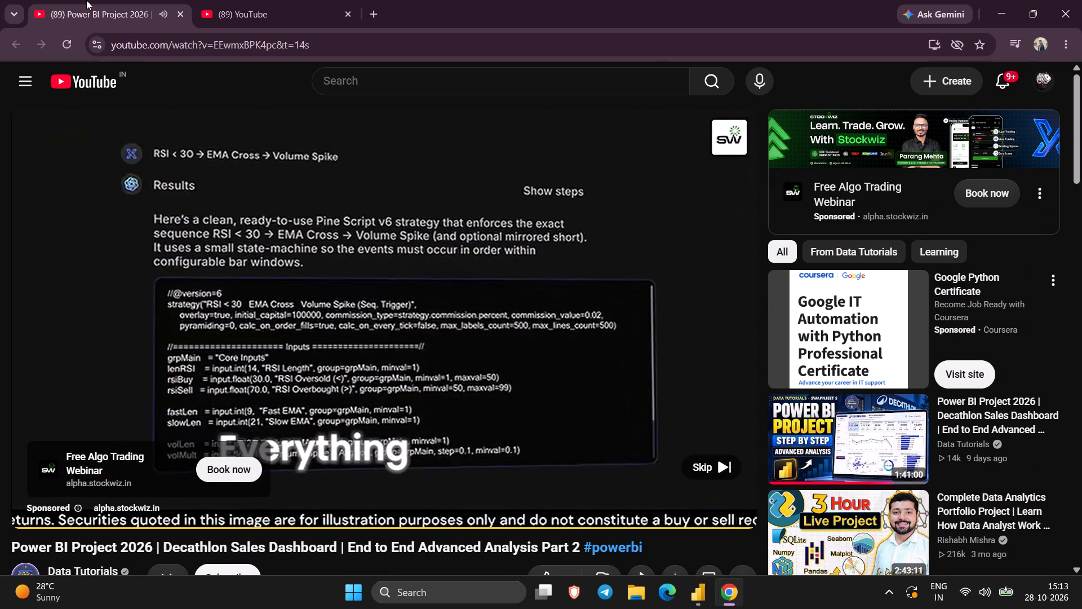
click(734, 463)
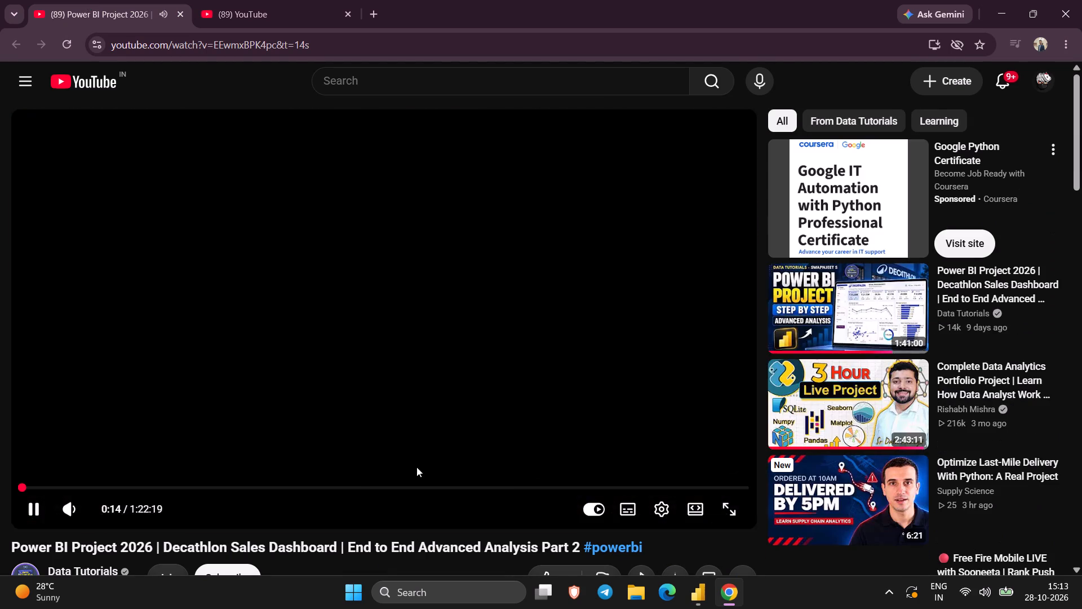
click(351, 488)
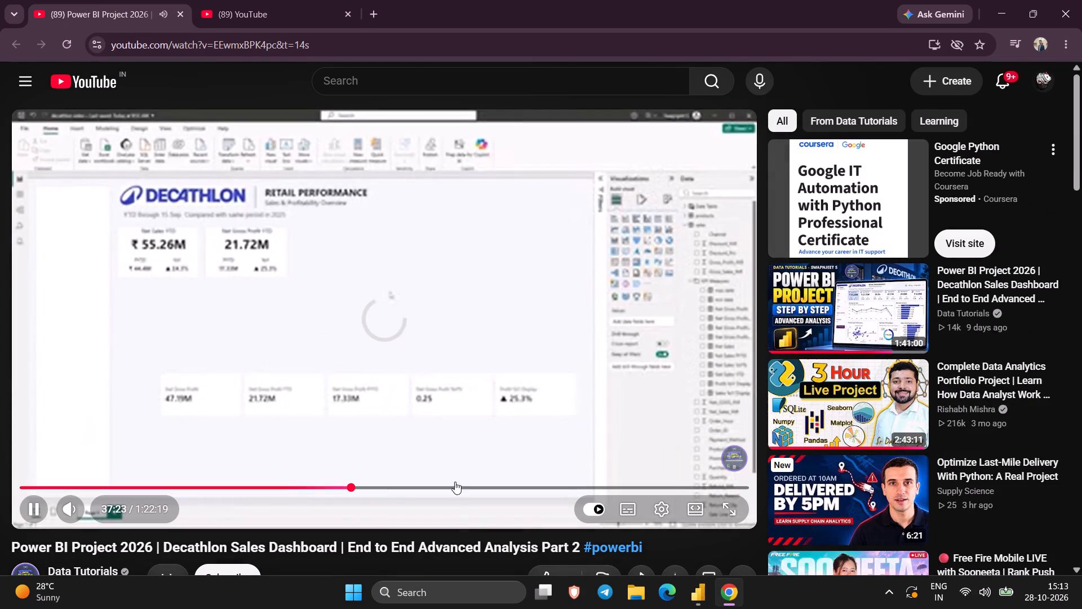
click(889, 316)
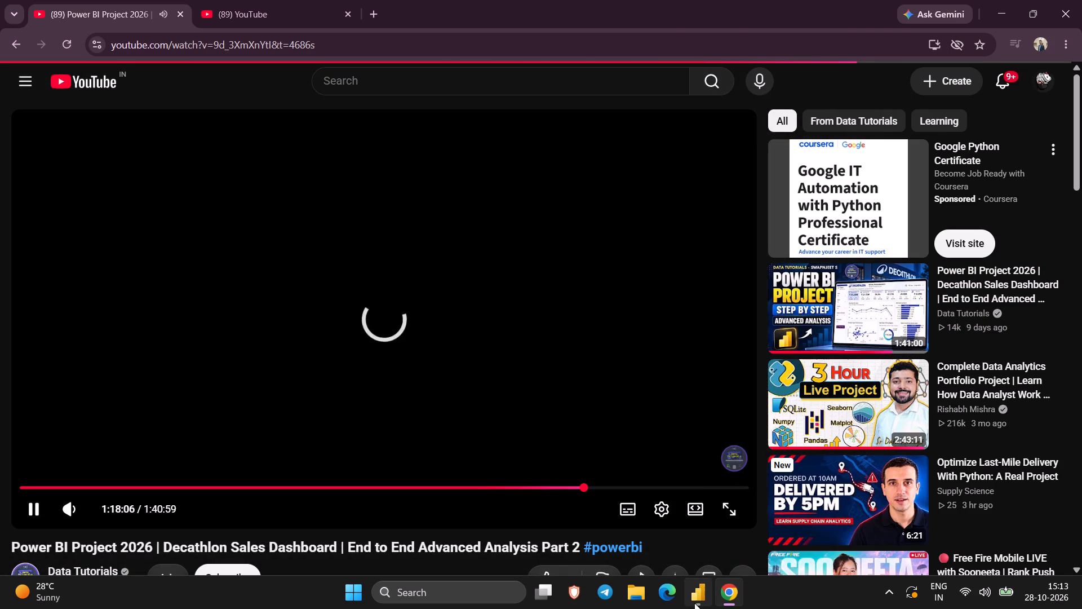
Switch to Power BI Desktop and load the products sheet from the products Excel workbook in Downloads into the report.
click(696, 602)
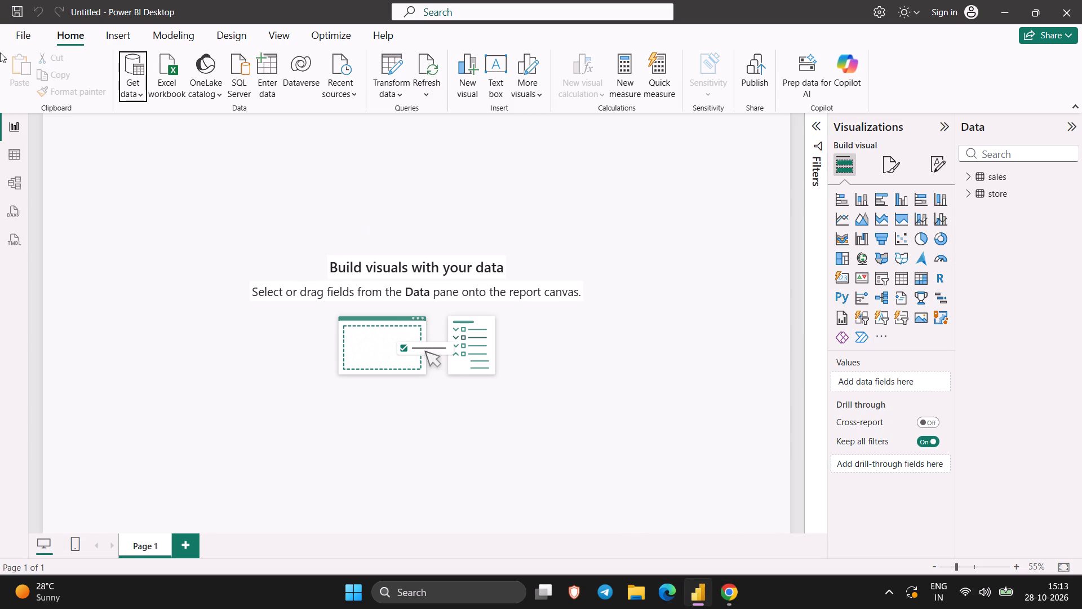
click(132, 98)
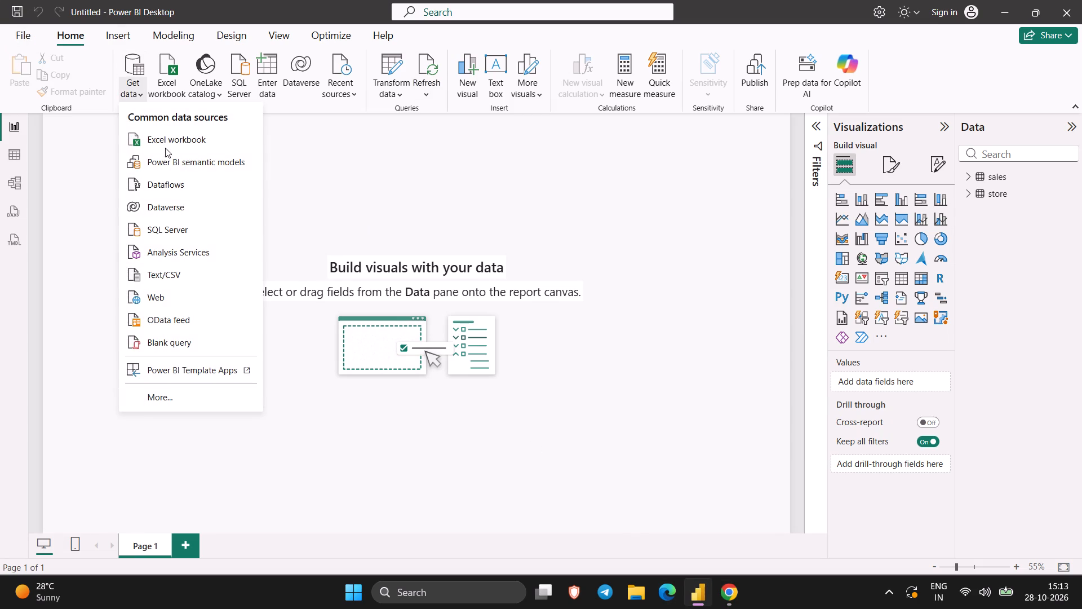
click(167, 142)
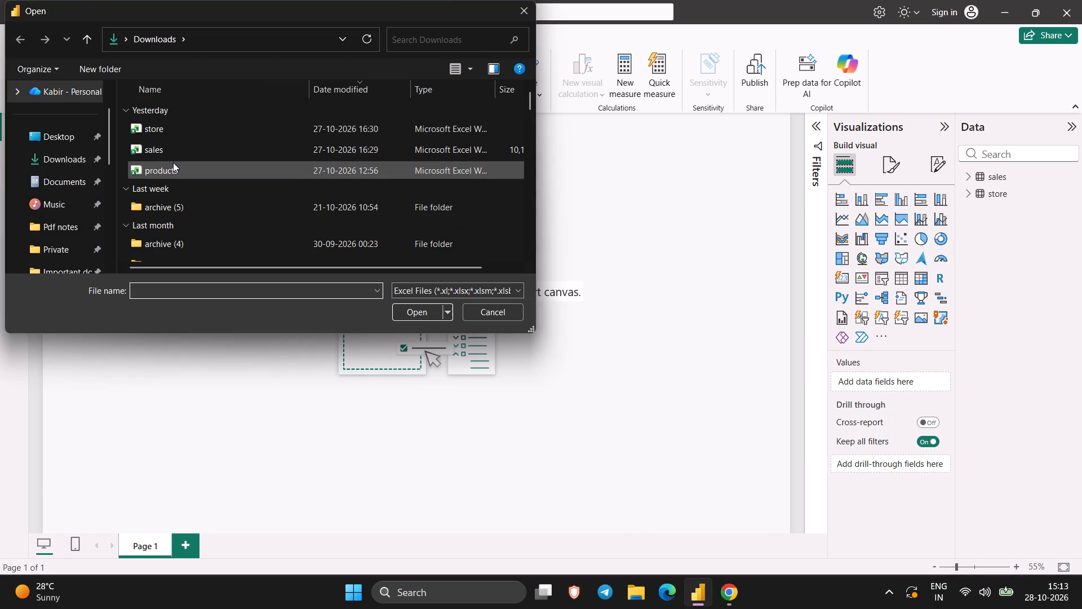
double_click(174, 168)
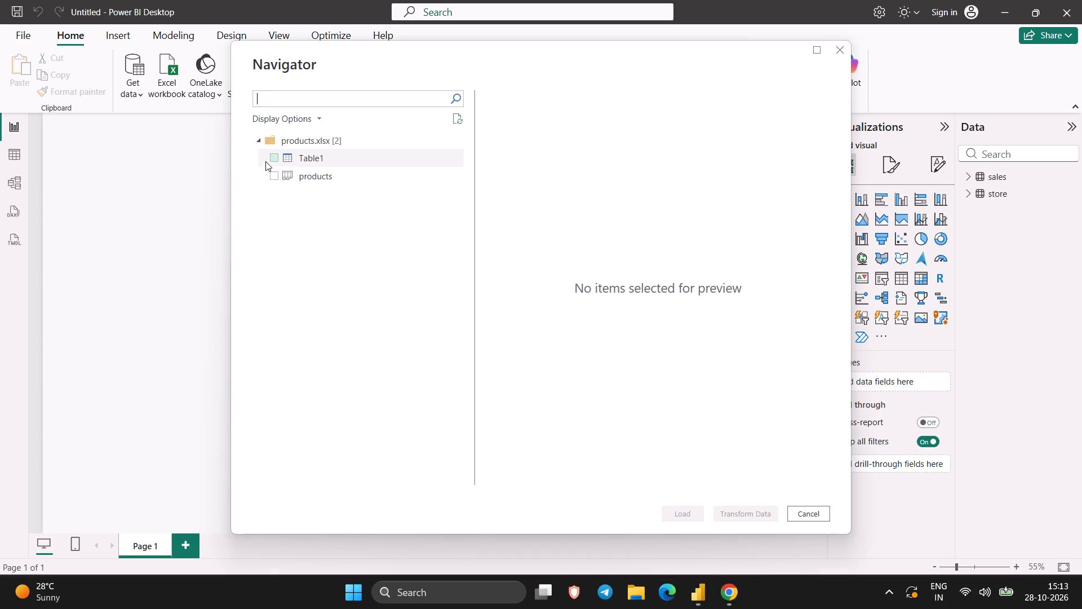
click(273, 177)
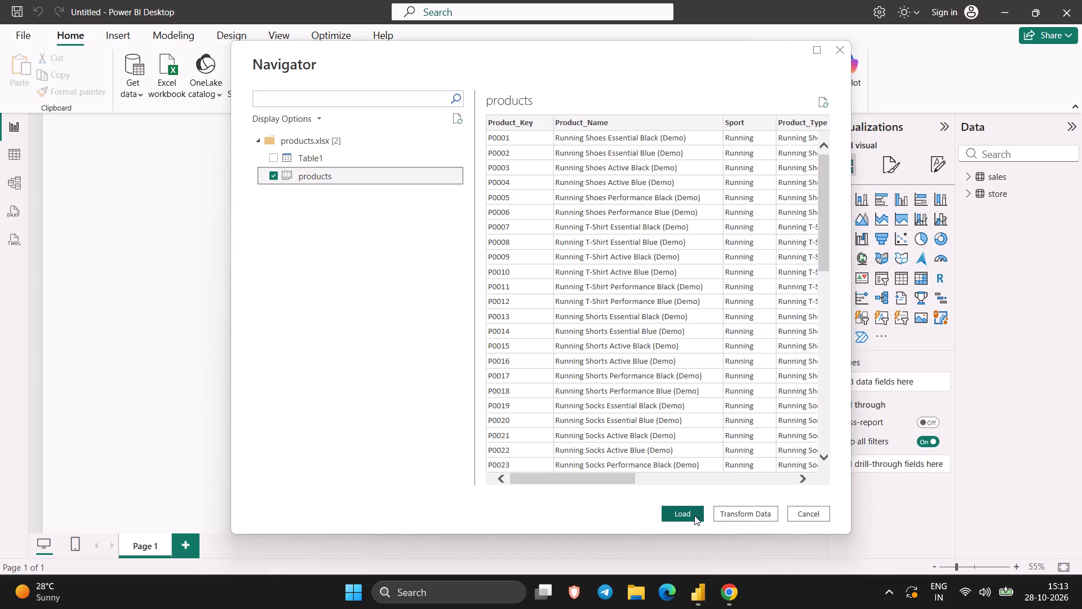
click(691, 514)
Switch to Chrome, move the Decathlon tutorial video to about 1:03:44, and set its playback speed to 1.5.
click(729, 598)
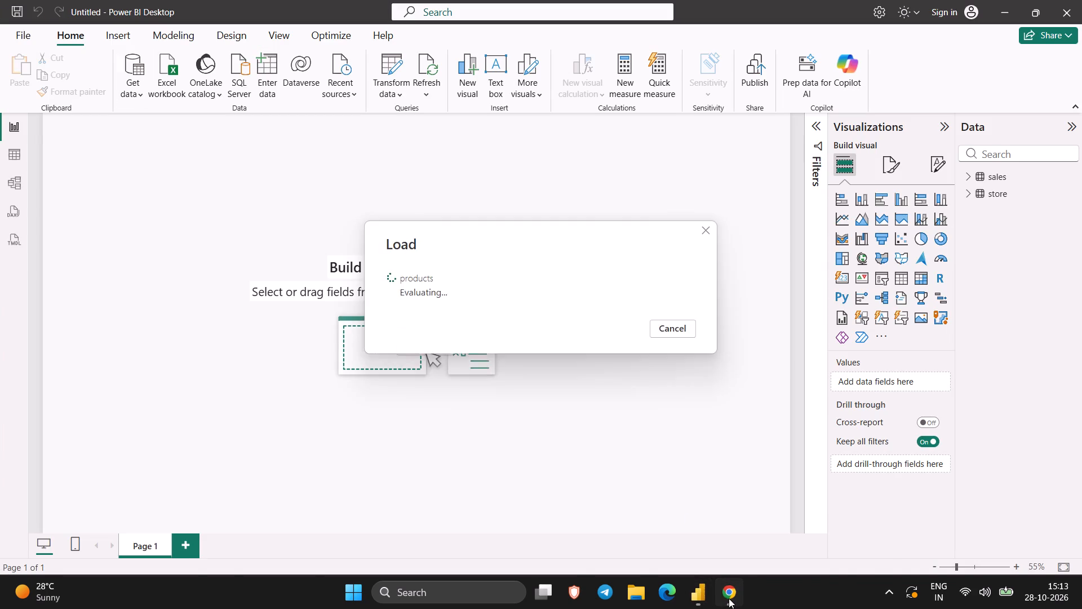
click(480, 478)
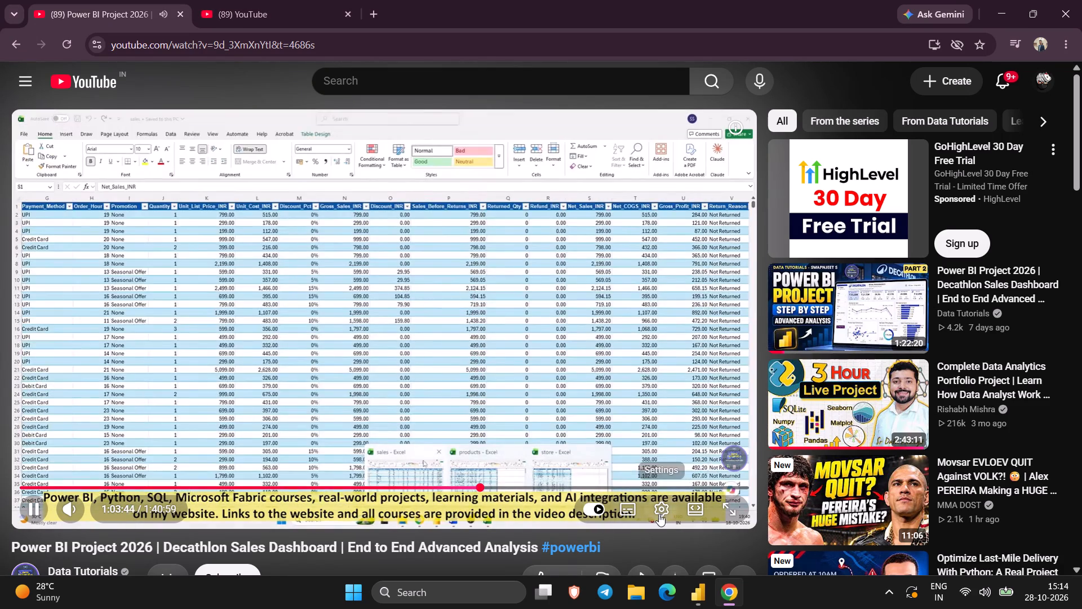
click(662, 511)
click(689, 443)
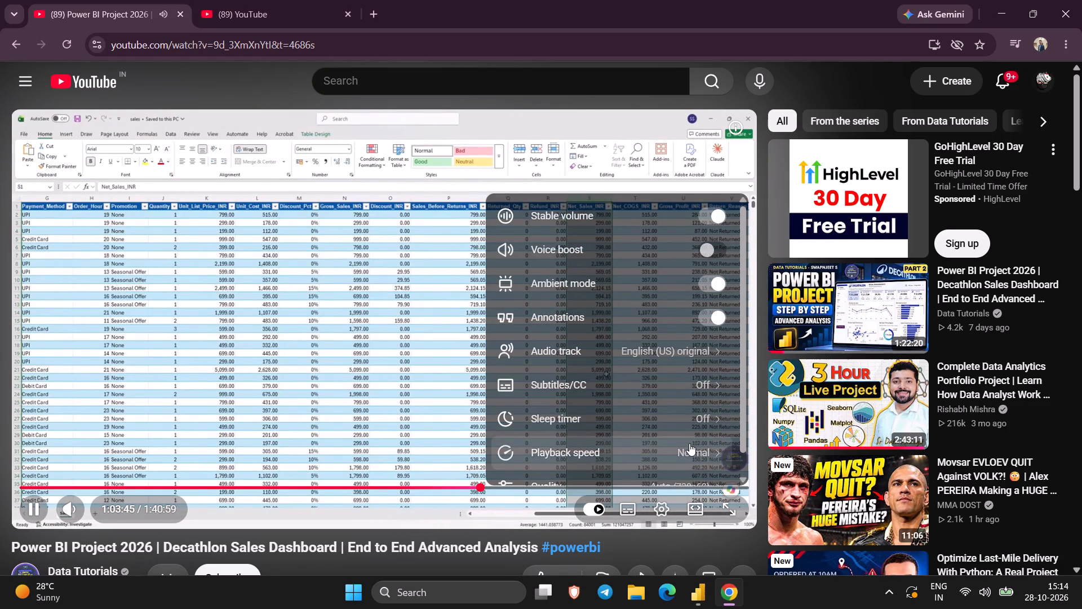
click(636, 447)
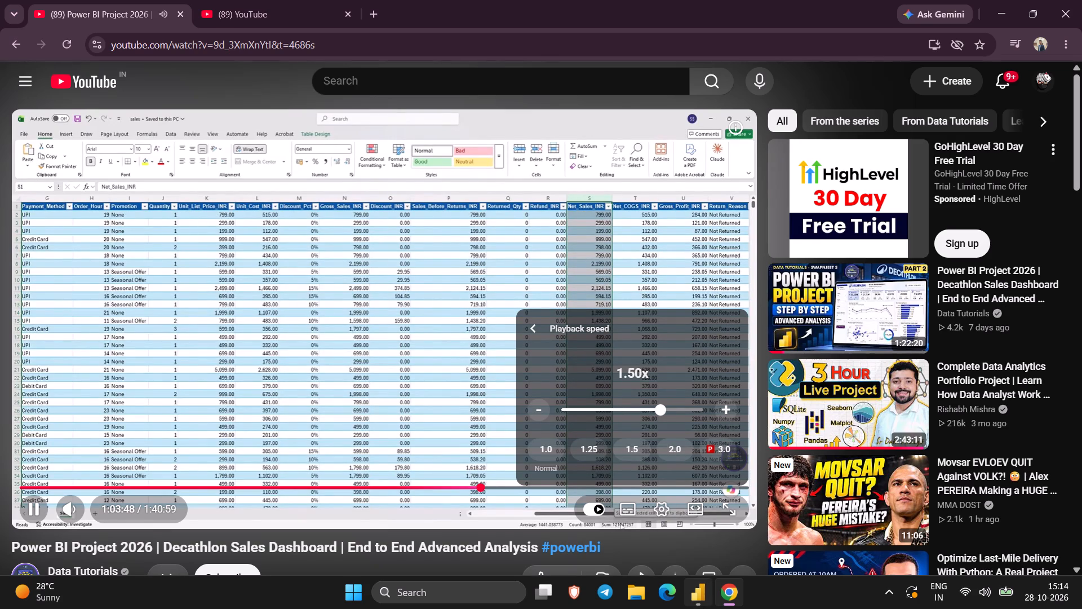
click(423, 328)
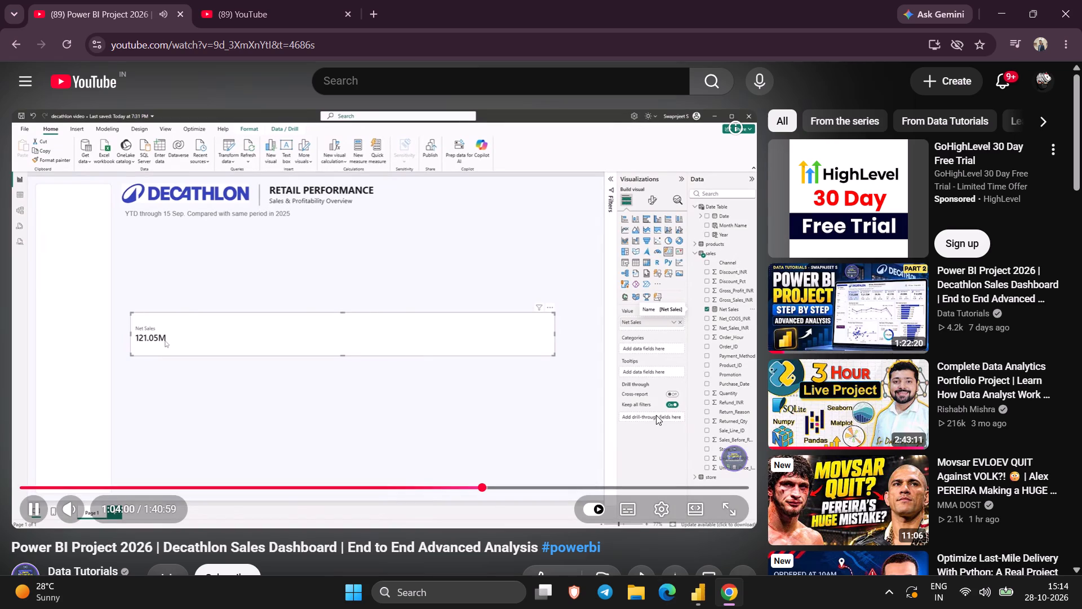
Rewind the tutorial video by 10 seconds and rewatch the part on the Net_Sales_INR column and Net Sales card.
key(Left)
key(Left)
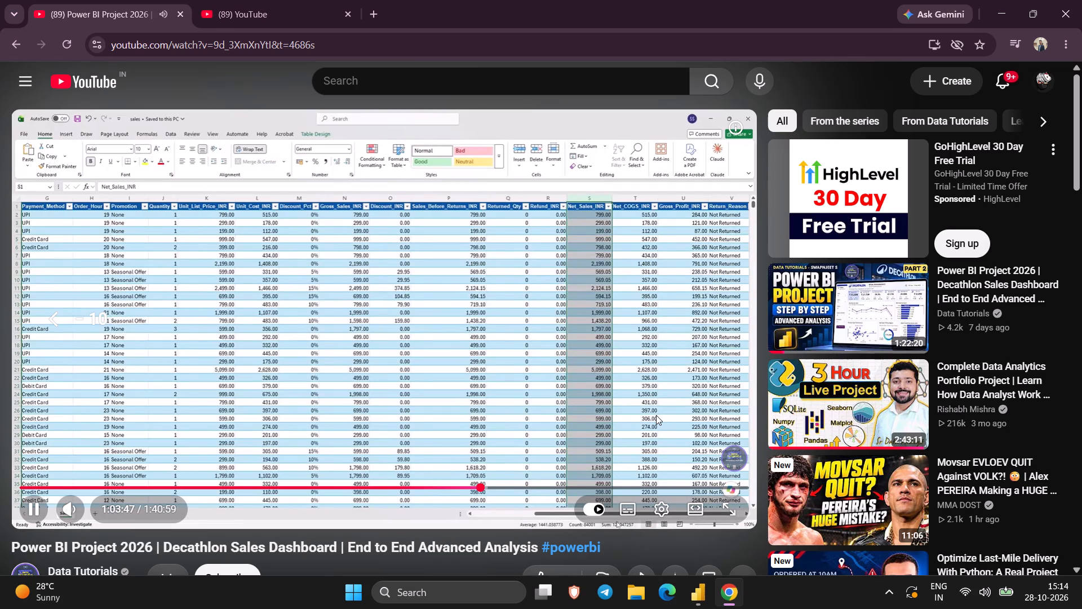
key(space)
key(space)
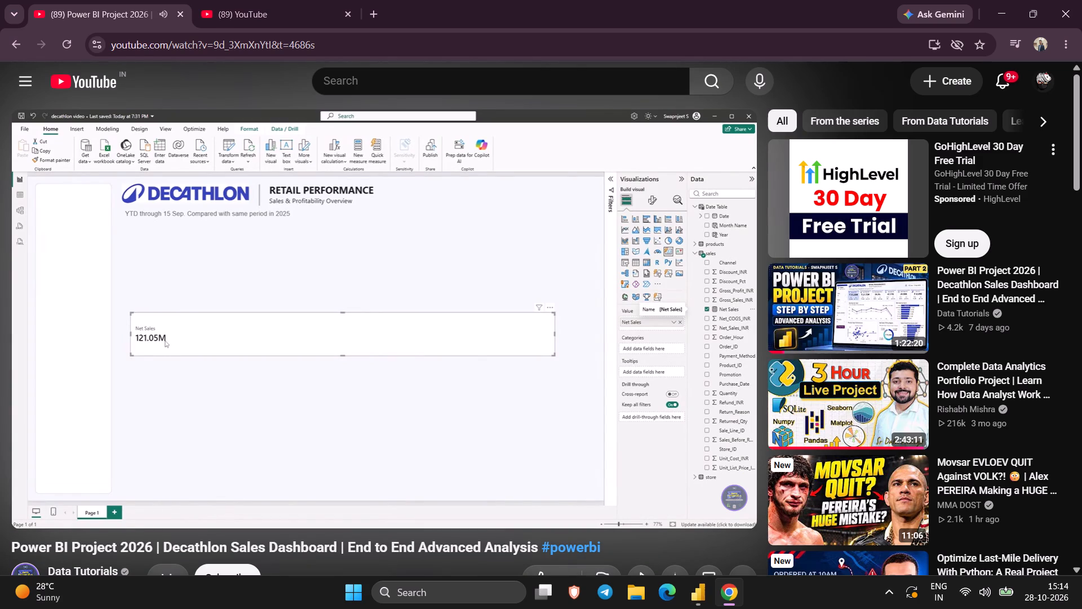
Reorder the Windows taskbar so the Power BI Desktop icon comes after the Chrome icon.
drag(698, 587, 727, 584)
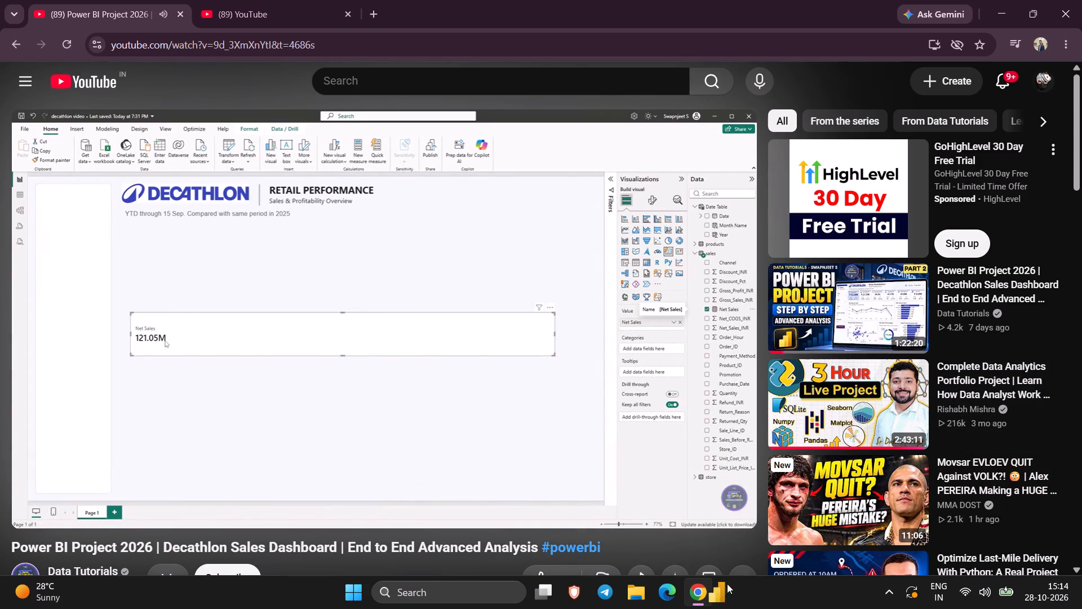
drag(727, 584, 740, 584)
Switch to Power BI Desktop and, in table view, start a new calculated table.
click(740, 584)
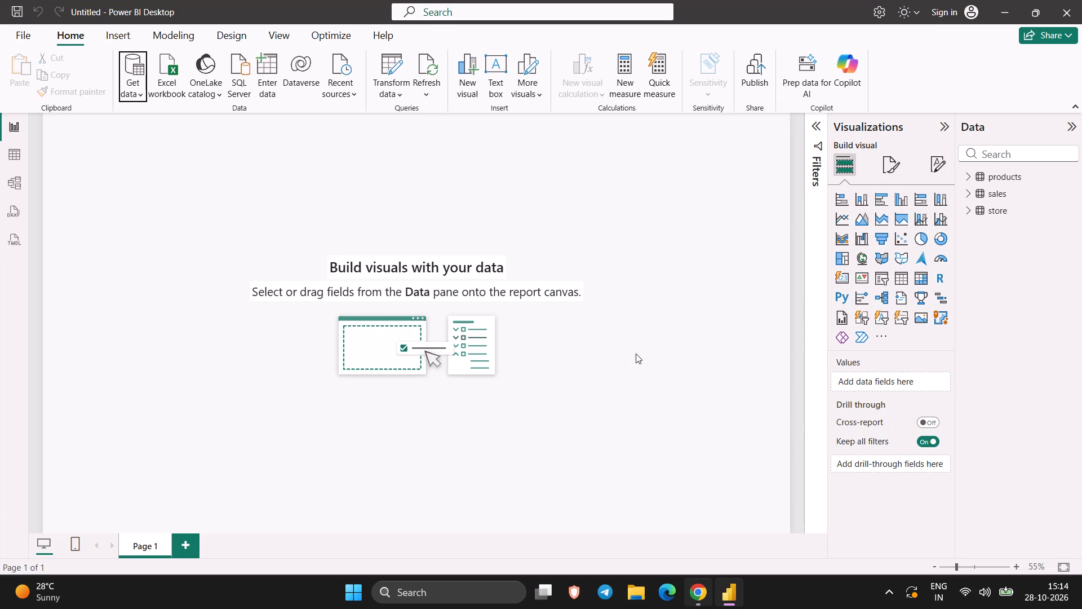
click(12, 162)
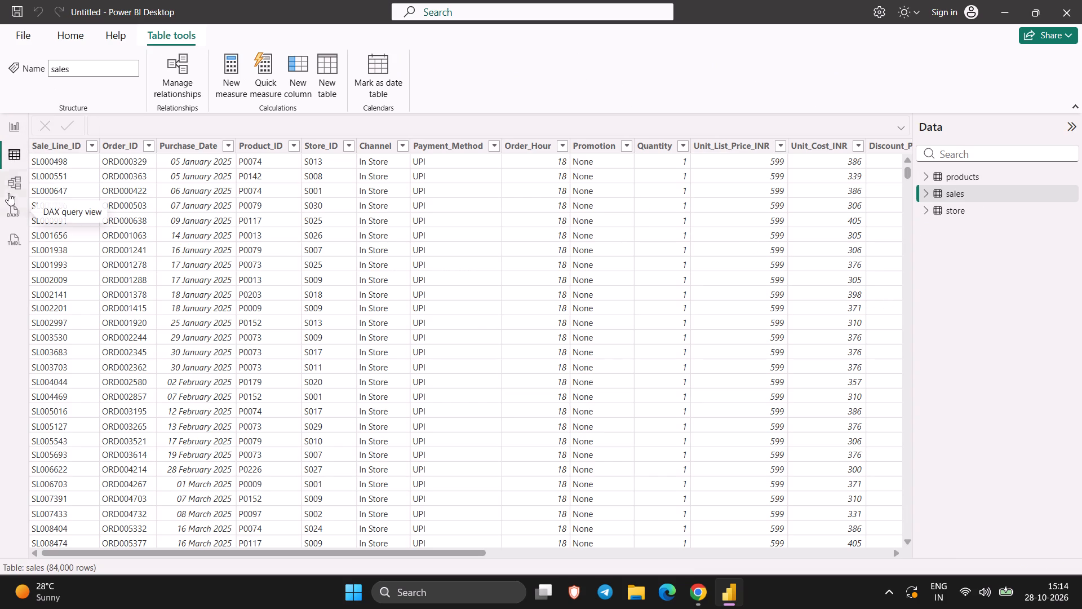
click(12, 142)
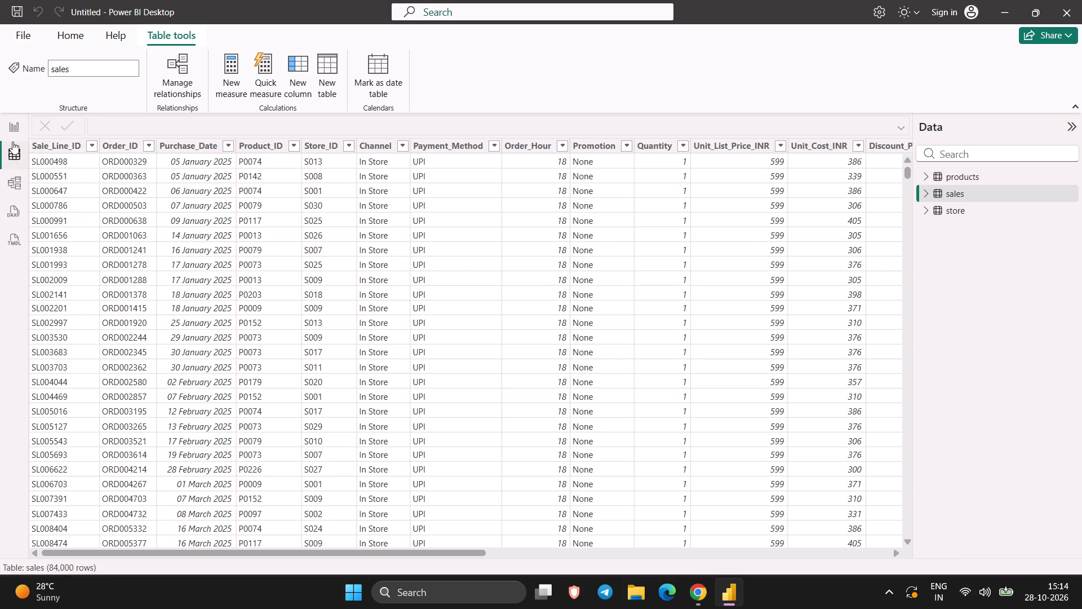
click(325, 82)
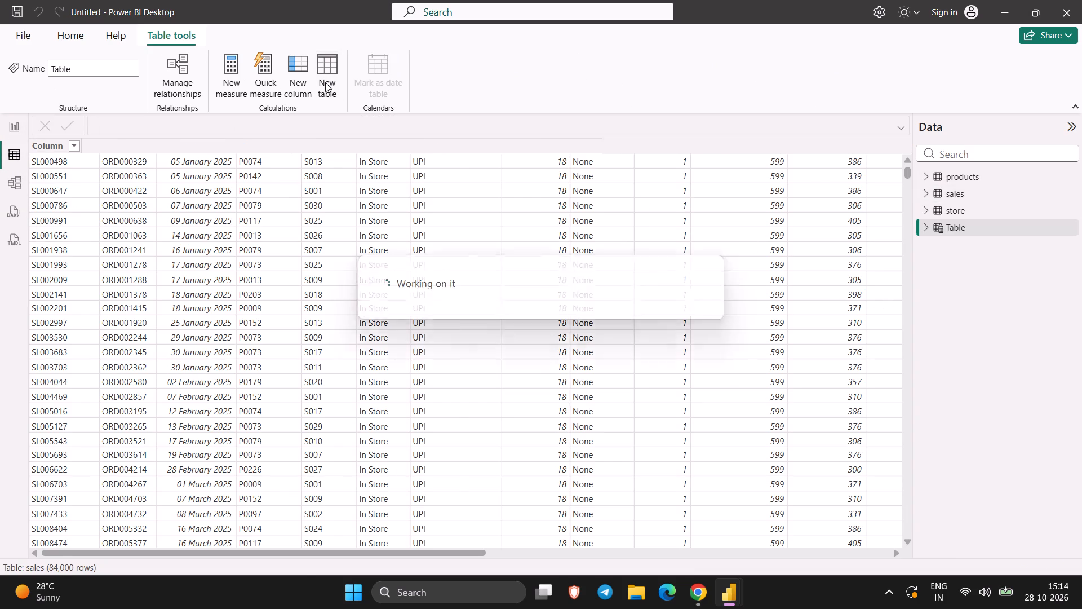
Switch to Chrome, skip the tutorial video back a few seconds, and pause it at the Purchase_Date filter.
click(694, 595)
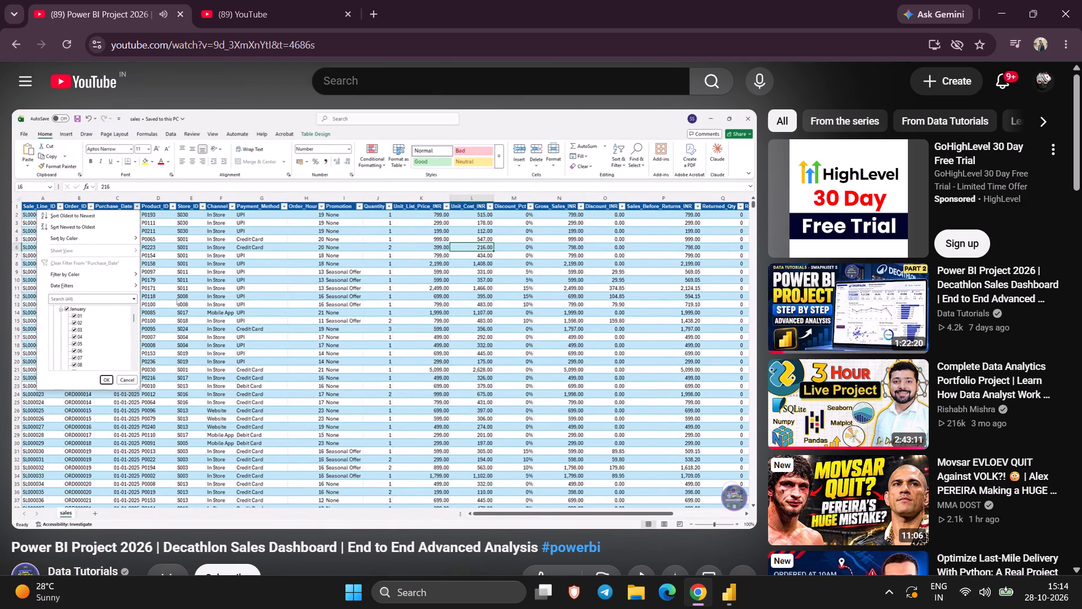
key(Left)
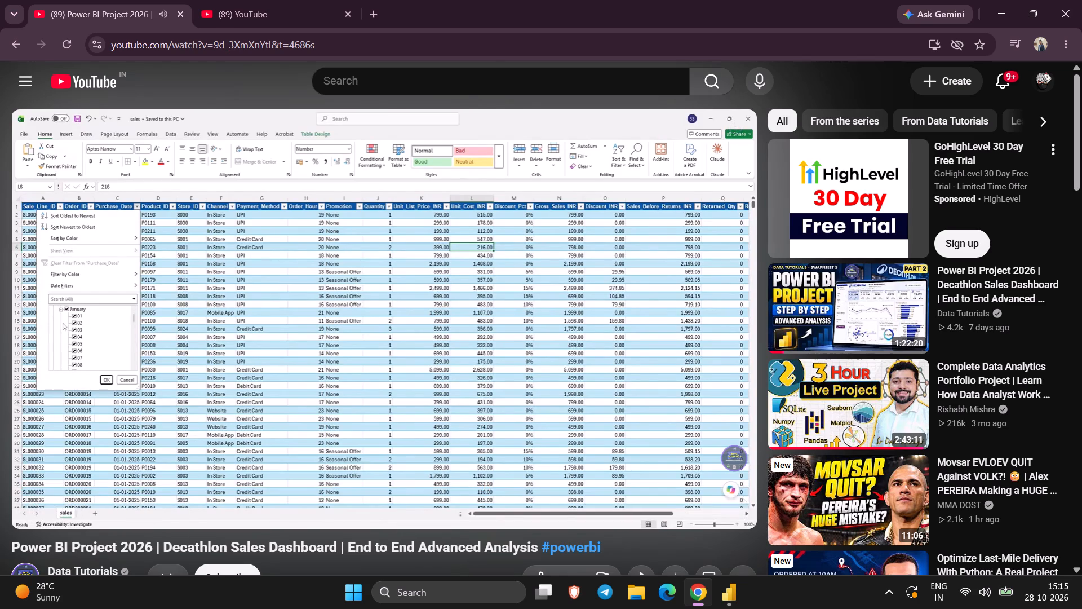
key(space)
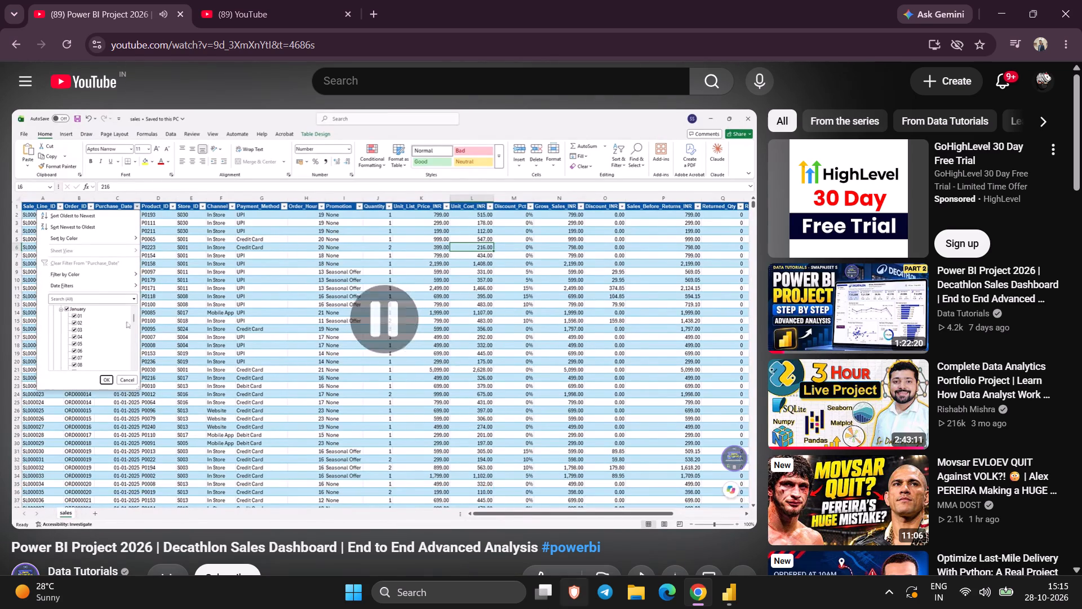
Switch to Power BI Desktop and replace the new table's formula with "Date Table = date".
click(736, 593)
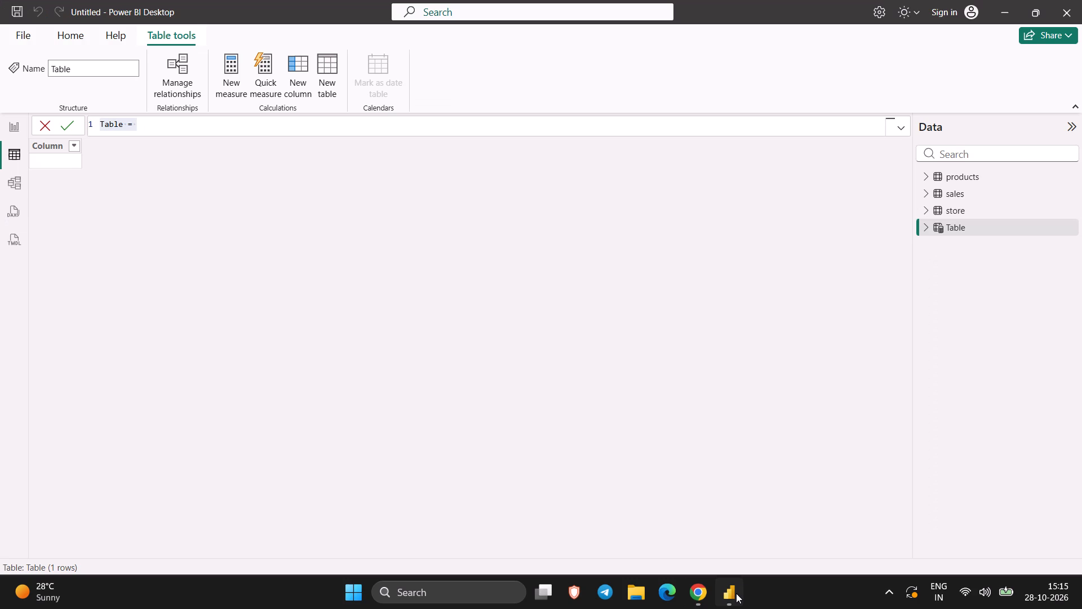
key(BackSpace)
key(shift+d)
text(ate Tan)
key(BackSpace)
text(b;e)
key(space)
key(BackSpace)
key(BackSpace)
key(BackSpace)
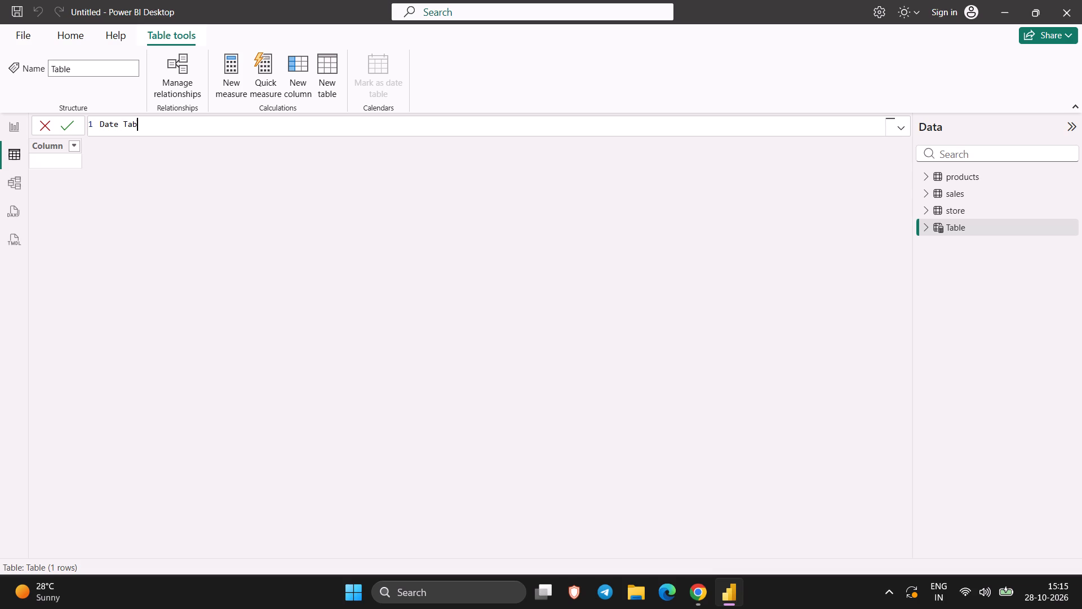
key(semicolon)
key(BackSpace)
text(le)
key(space)
text(=)
key(space)
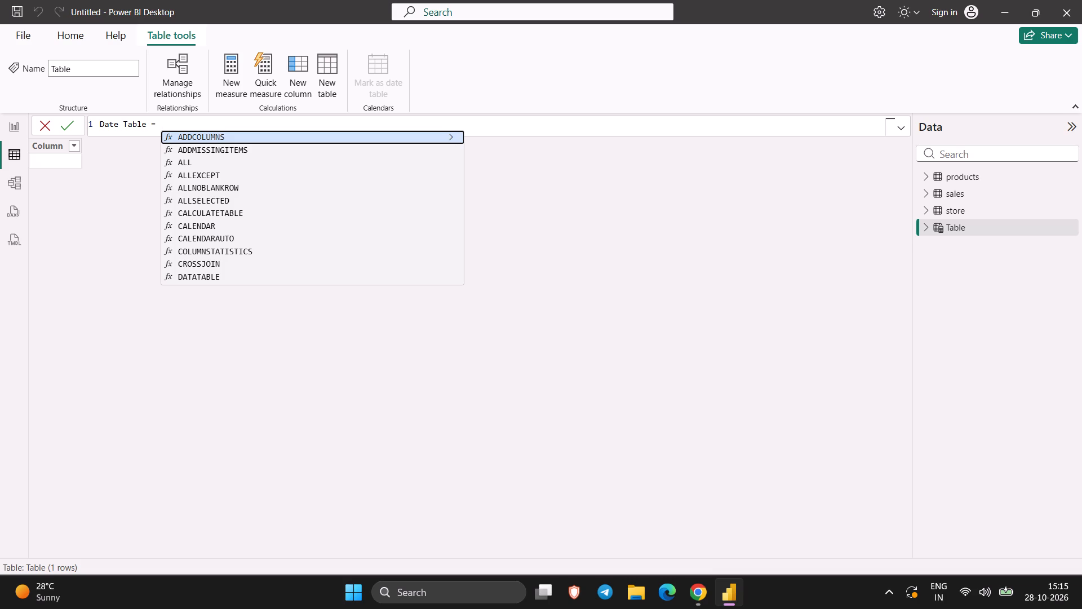
text(sa)
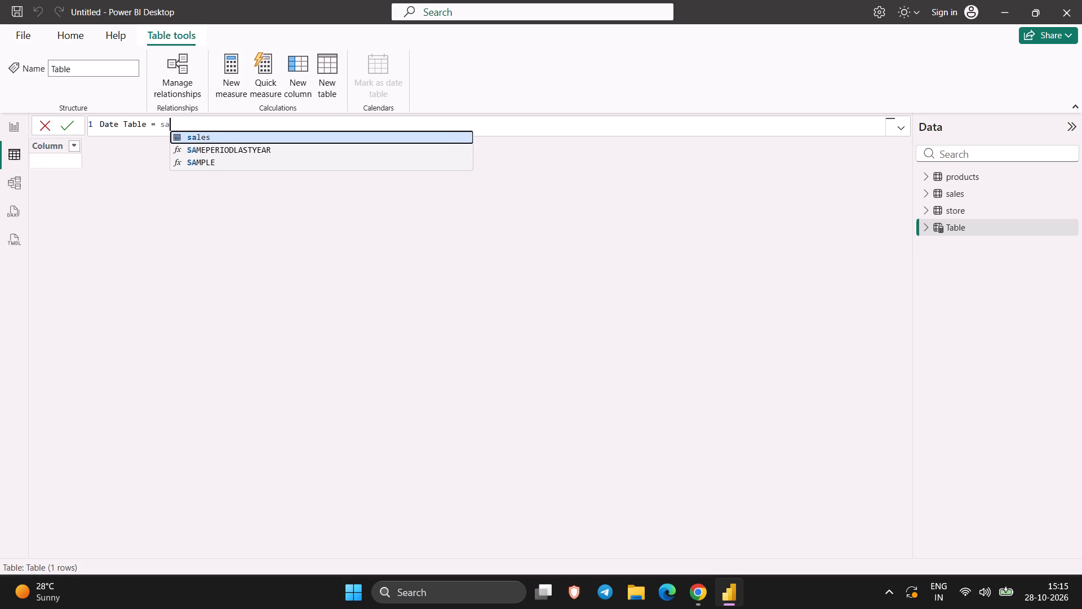
key(BackSpace)
key(BackSpace)
text(da)
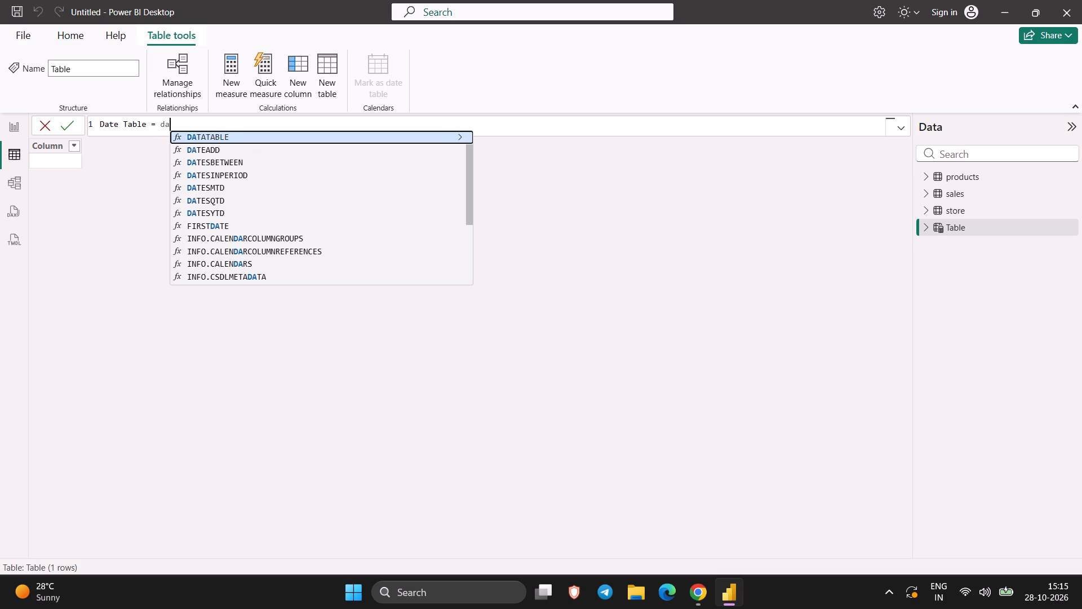
key(t)
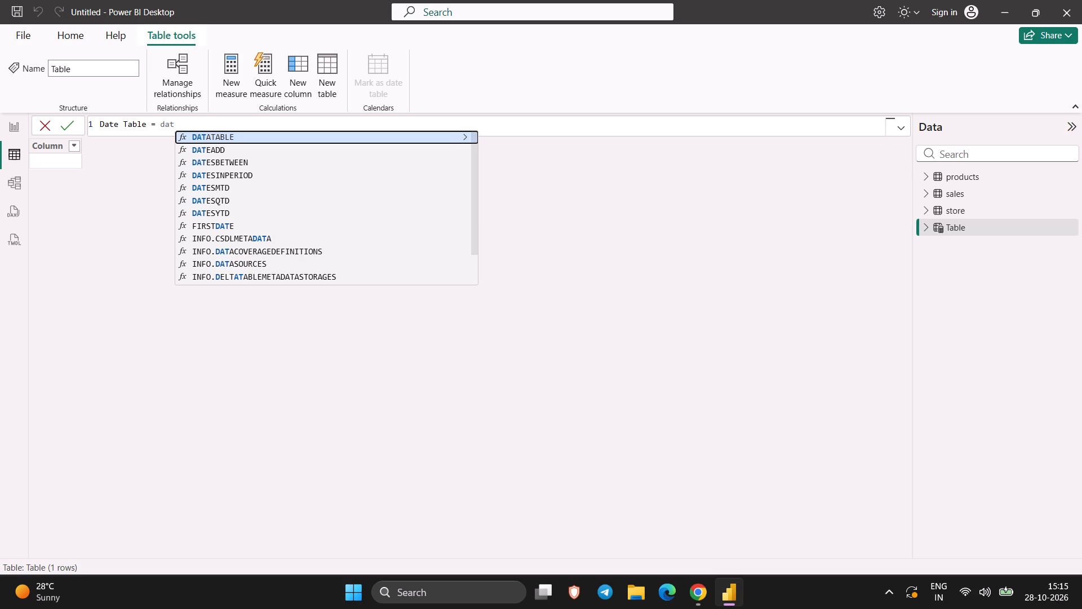
key(e)
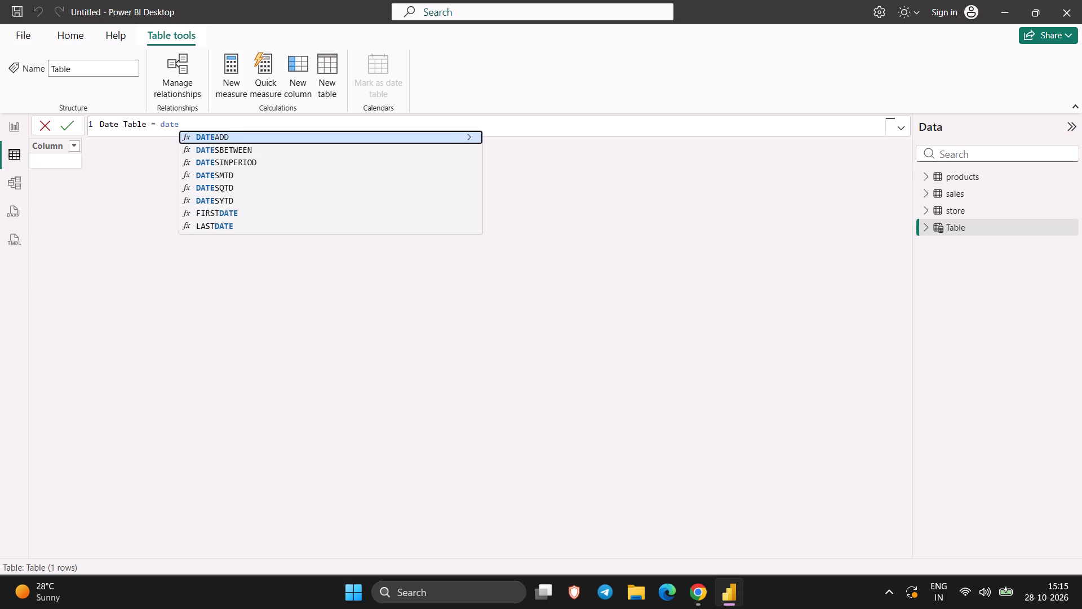
Switch to Chrome and move the paused tutorial video to 53:51.
click(704, 604)
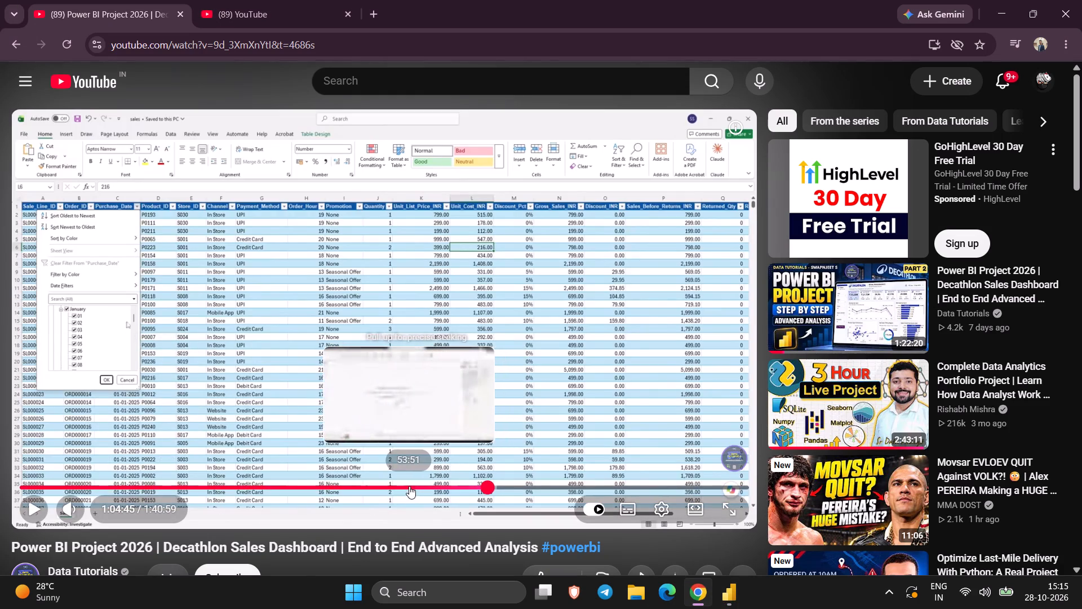
click(409, 486)
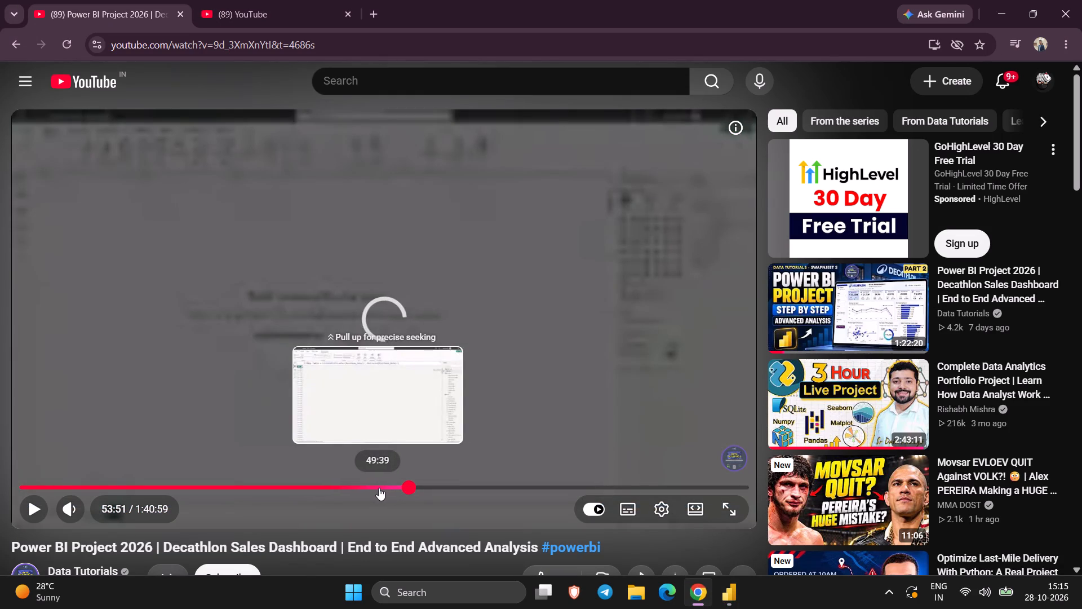
Switch to Power BI Desktop, leave the Date Table formula as entered, and return to report view.
click(727, 599)
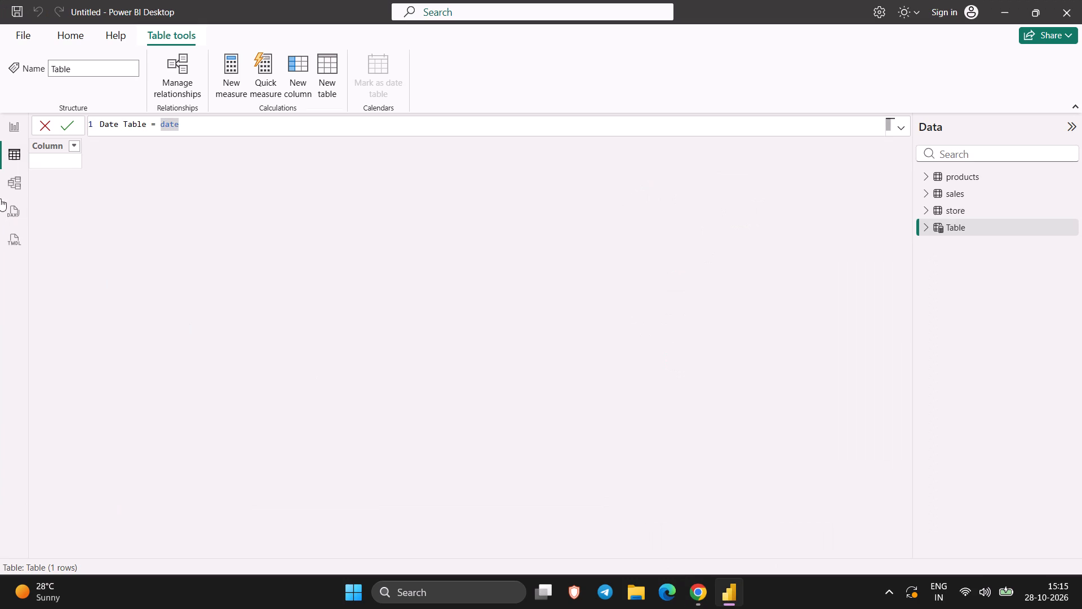
click(8, 131)
click(8, 131)
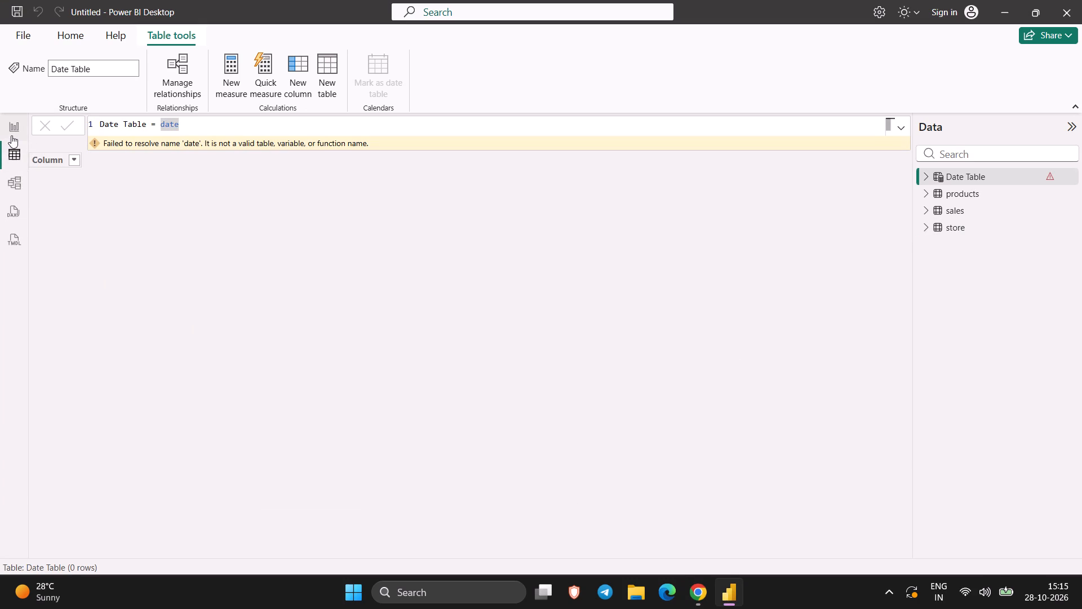
click(10, 123)
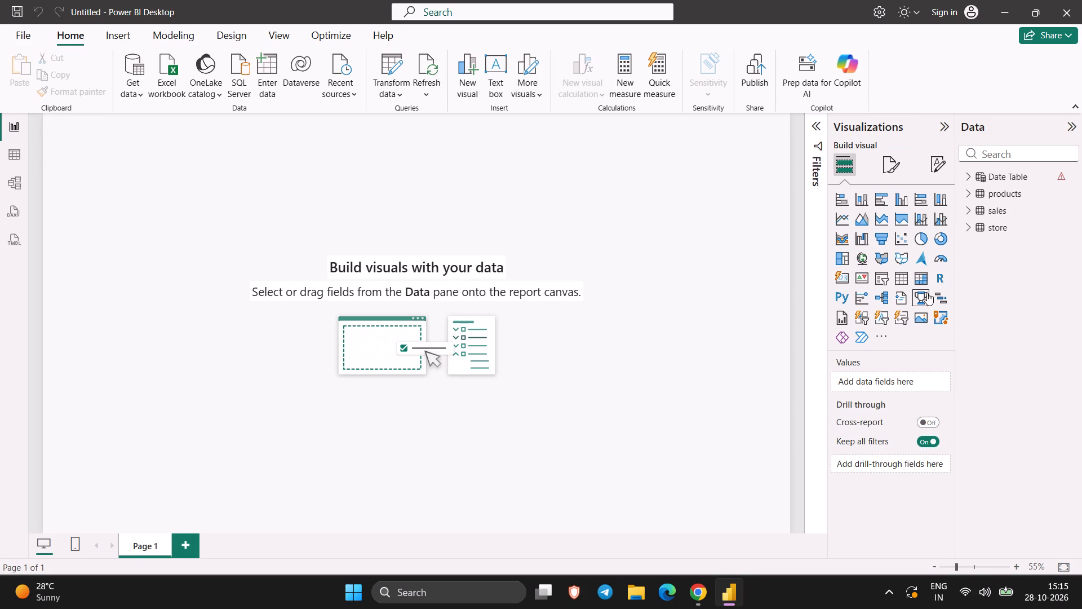
In table view, set the date format of the sales table's Purchase_Date column to 14-03-2001 (dd-mm-yyyy).
click(976, 198)
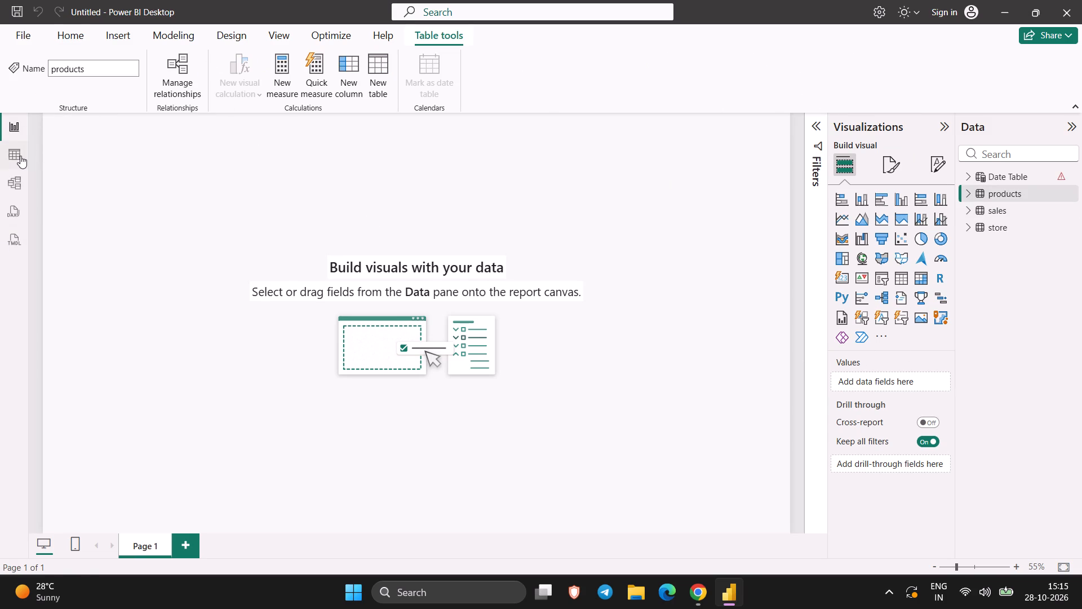
click(20, 156)
click(1001, 202)
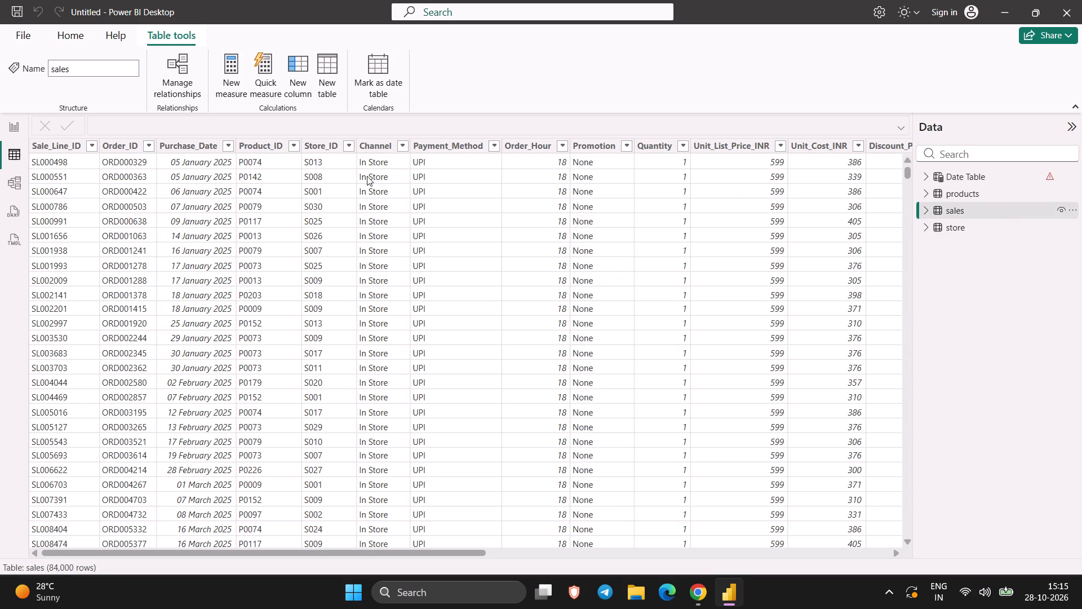
click(205, 148)
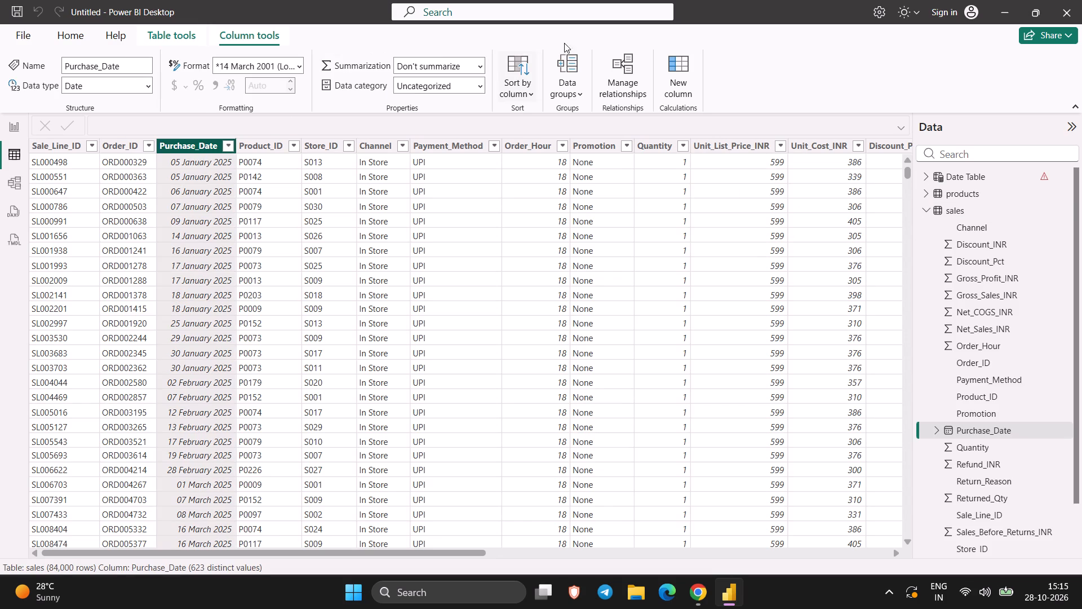
click(257, 70)
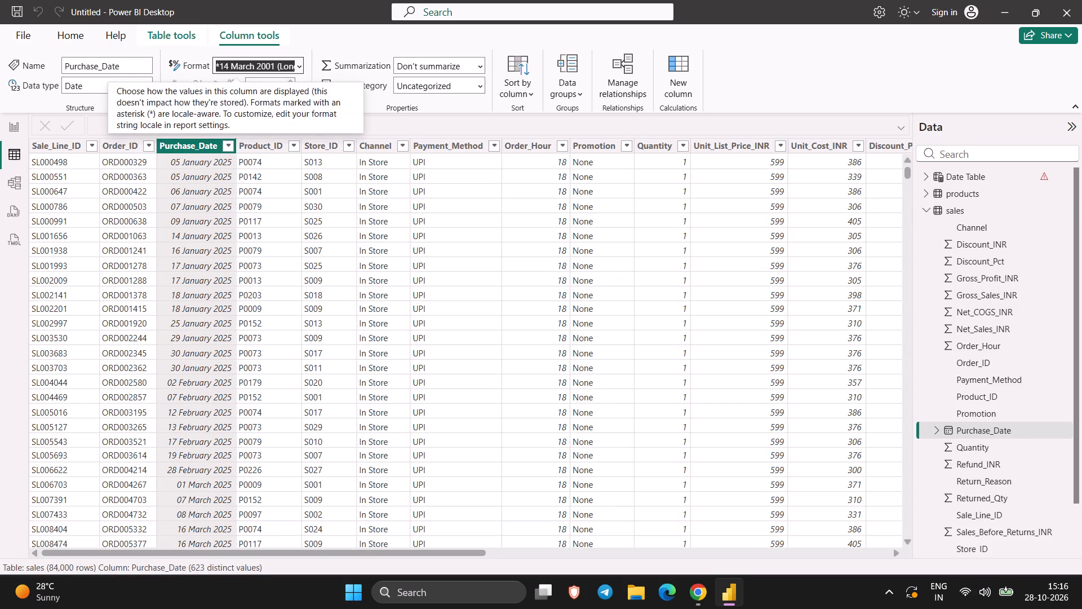
click(300, 66)
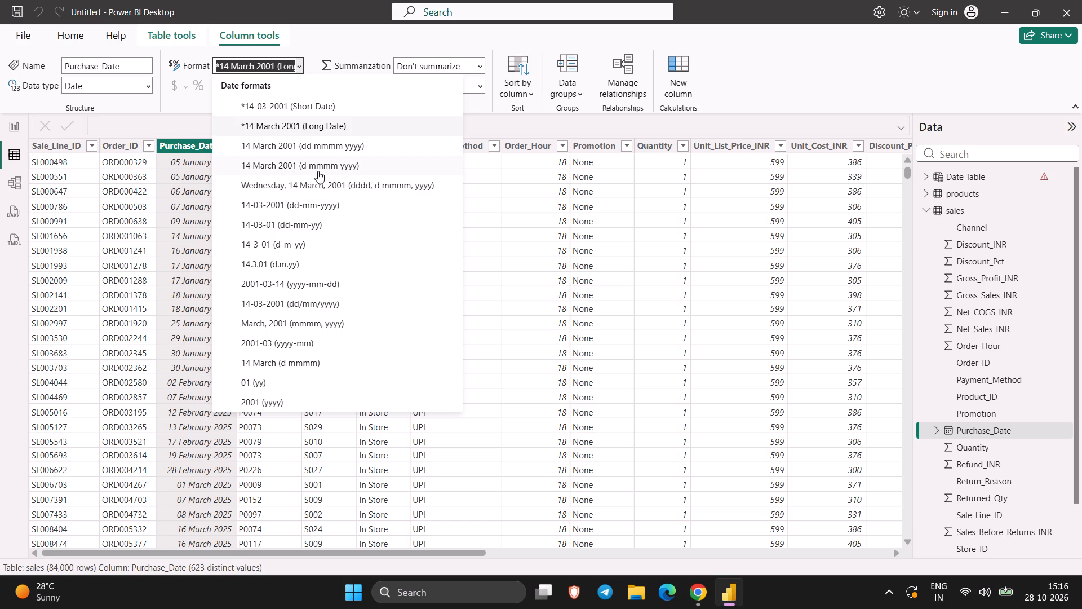
click(318, 171)
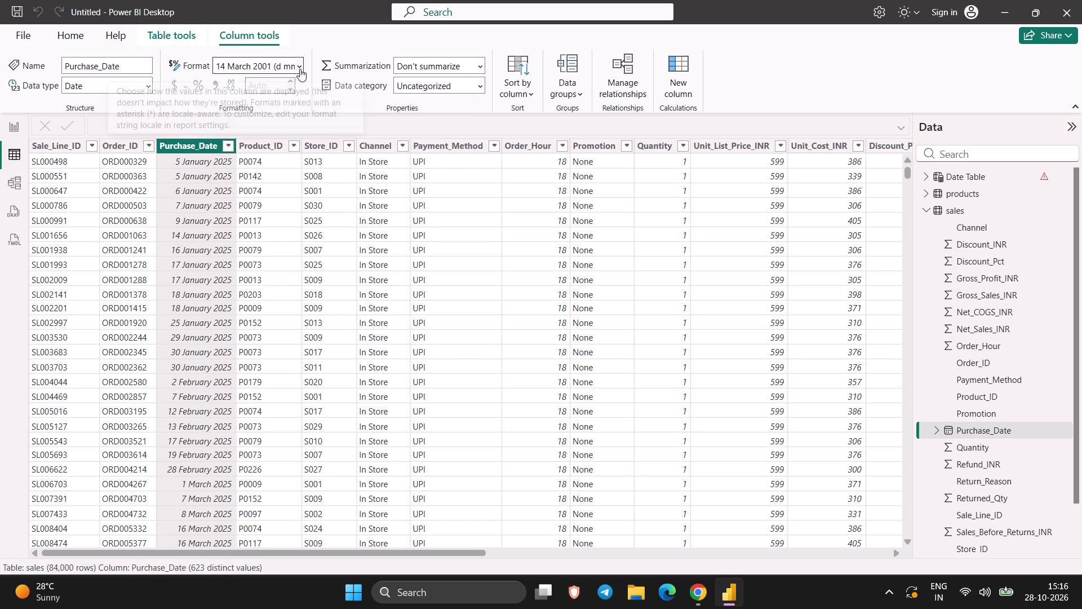
click(300, 69)
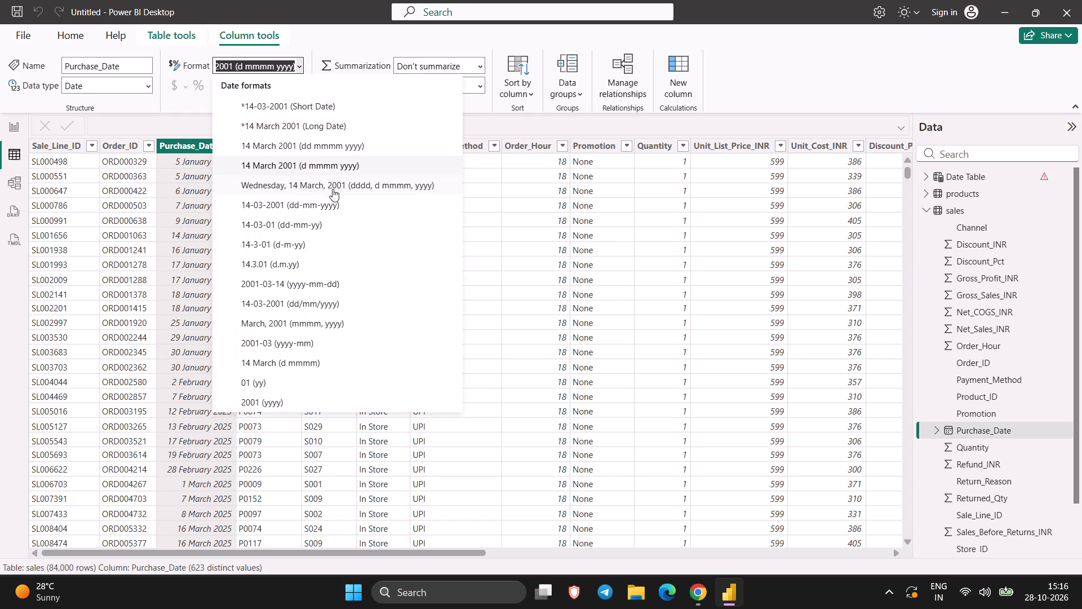
click(313, 210)
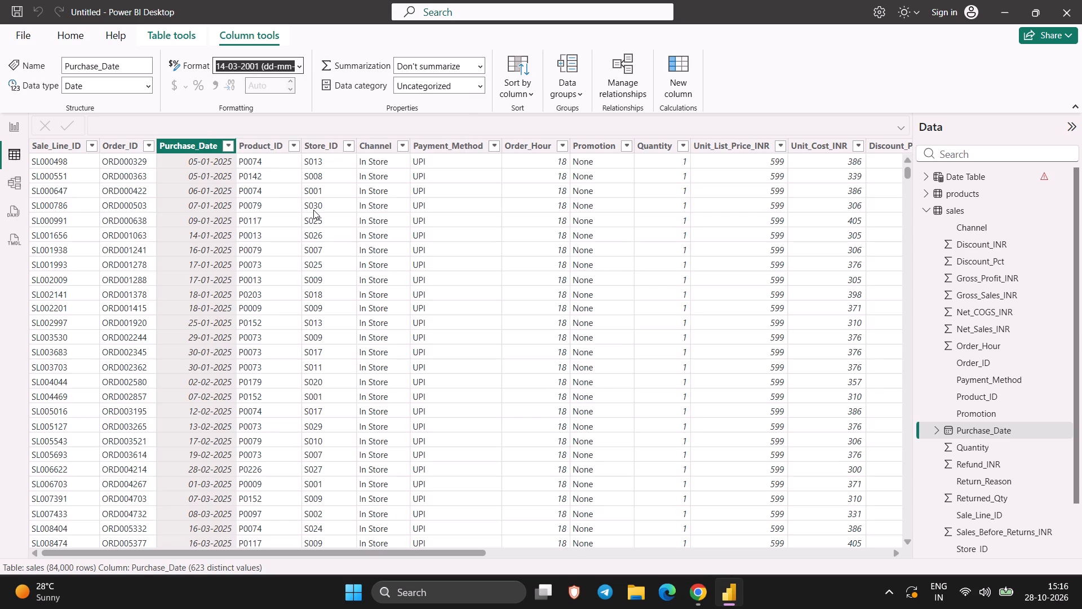
click(300, 70)
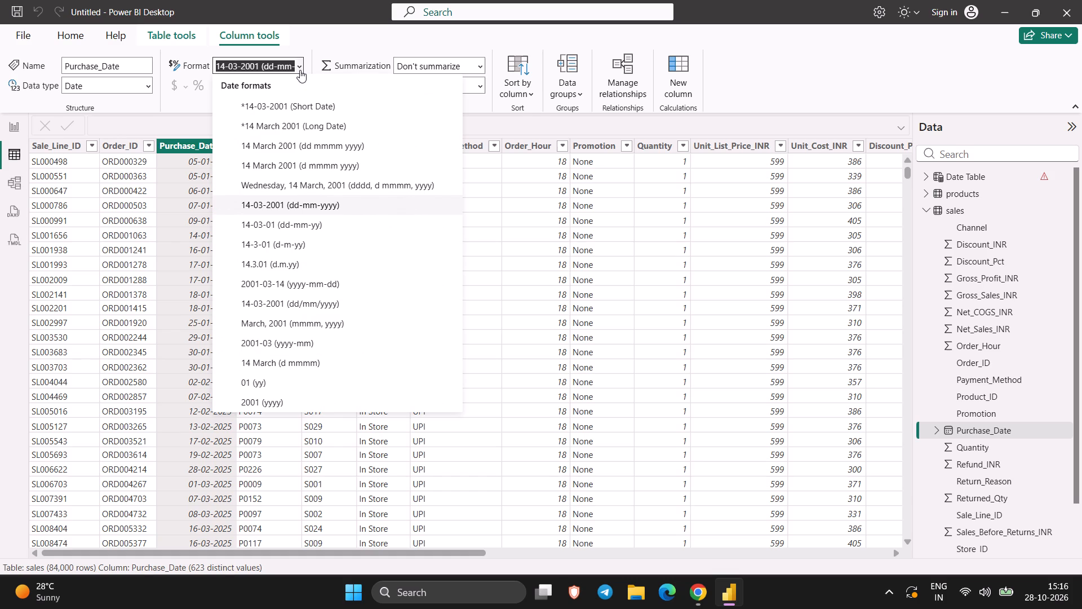
click(757, 72)
Look at the model view, then return to table view and display the Date Table with its formula.
click(7, 188)
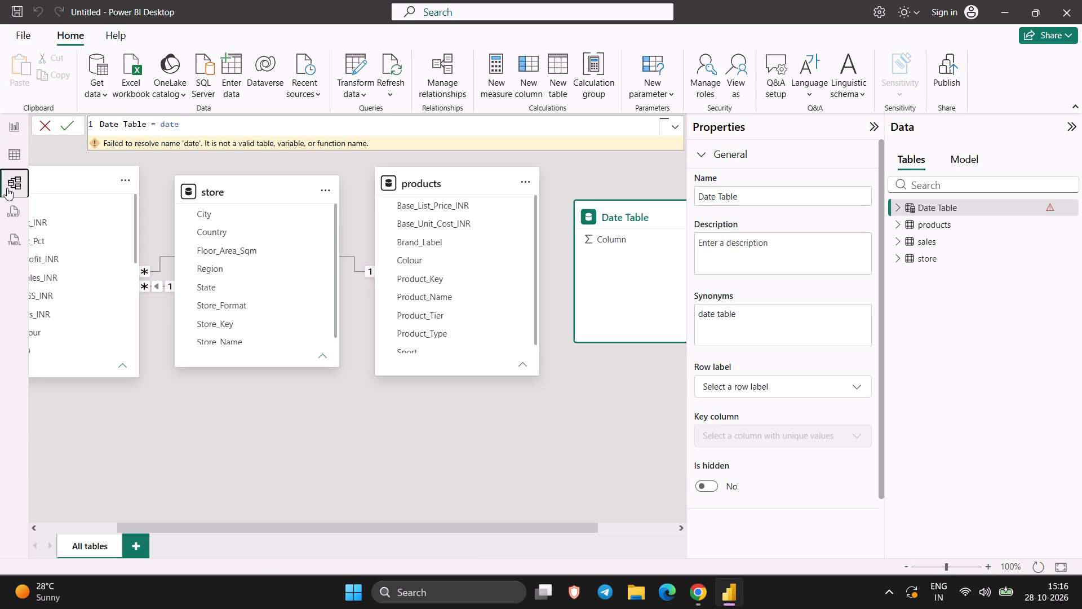
click(13, 155)
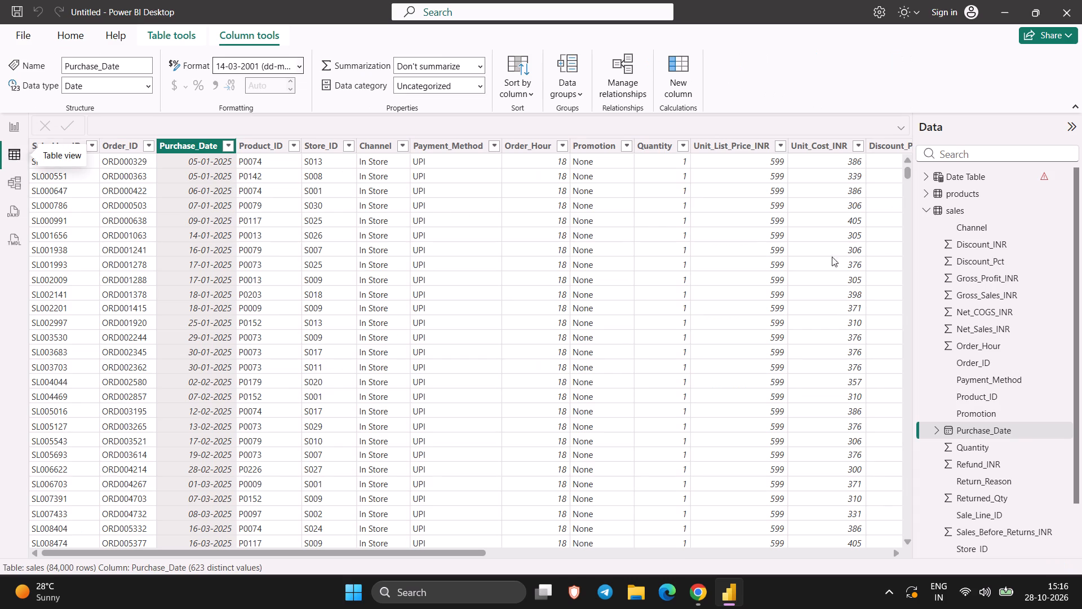
click(955, 210)
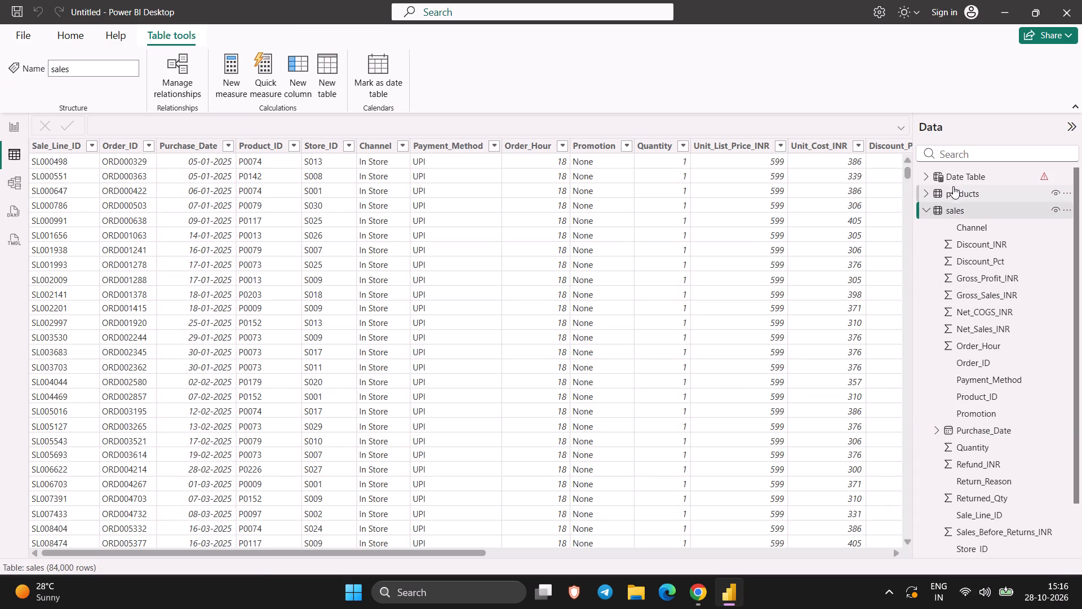
click(946, 179)
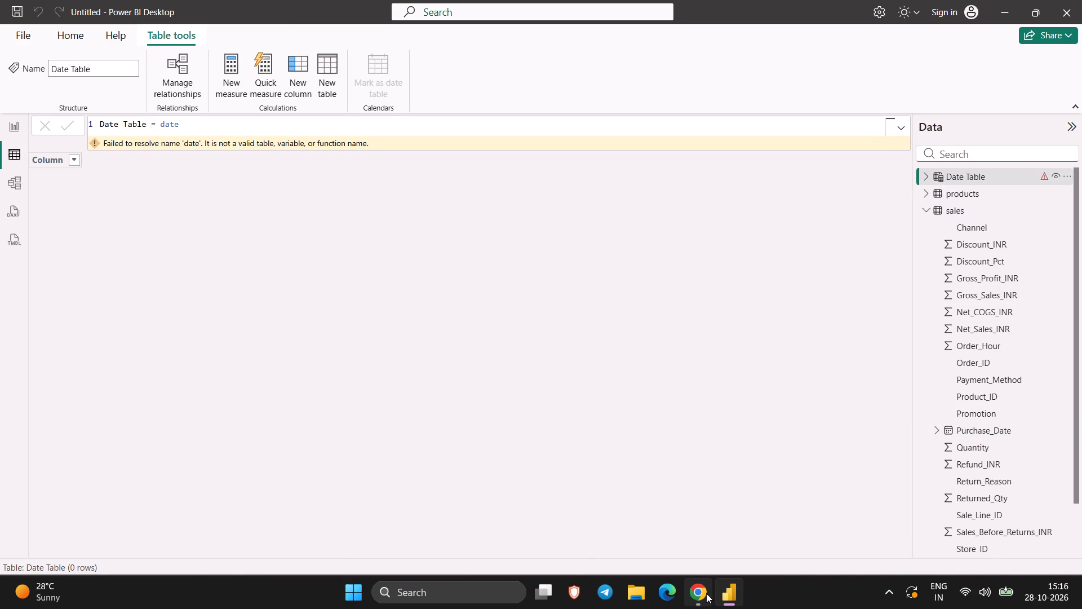
Switch to Chrome, play the tutorial video, skip it back to the Date Table's CALENDAR formula, and pause it there.
click(706, 593)
click(389, 366)
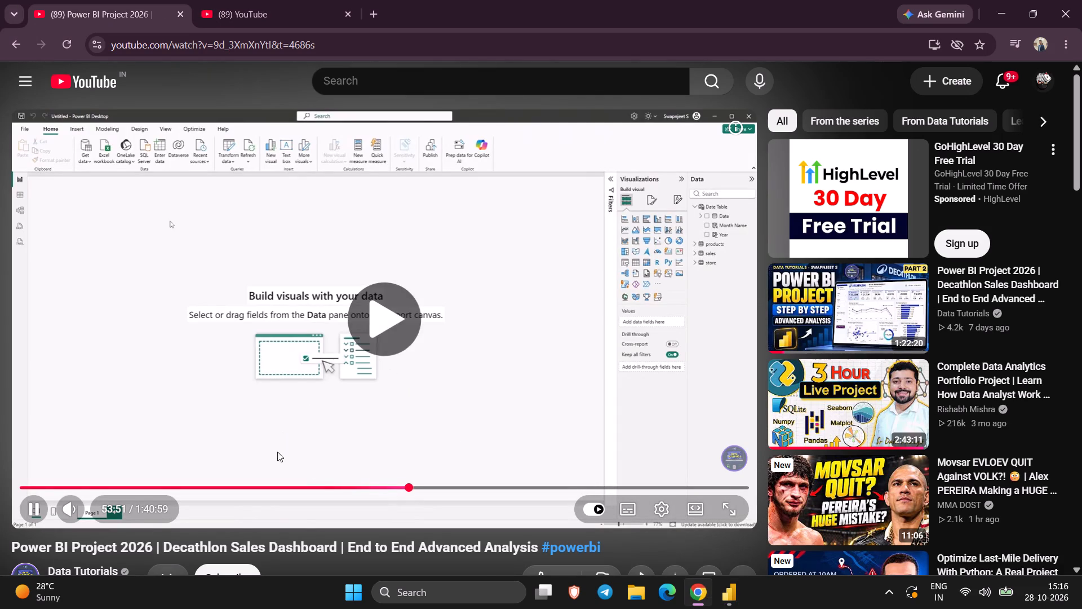
click(373, 489)
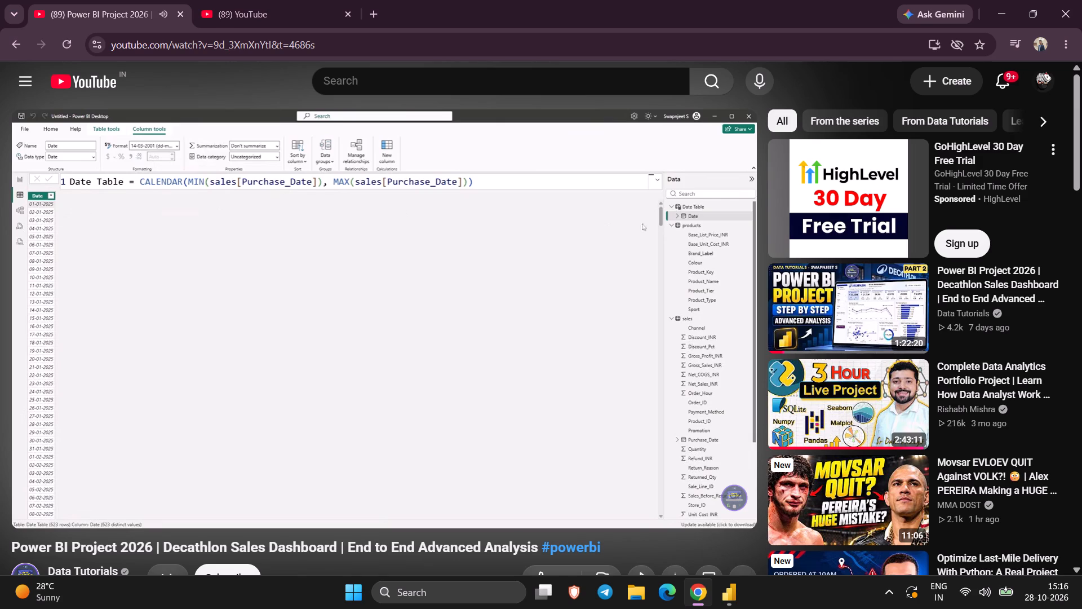
text(b)
key(space)
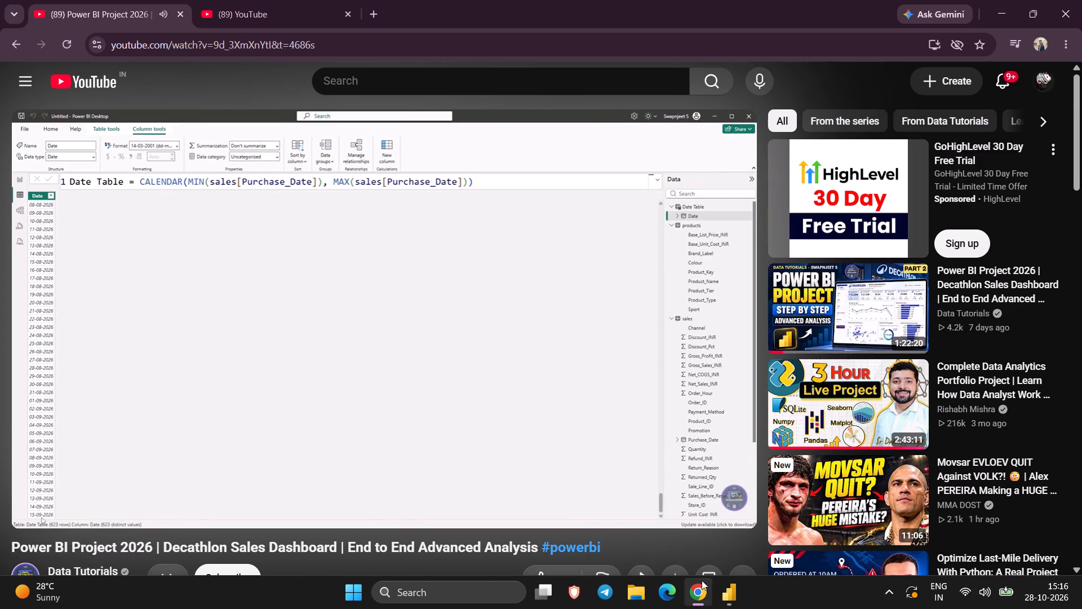
Switch to Power BI Desktop and replace "date" in the Date Table formula with the CALENDAR function.
click(726, 595)
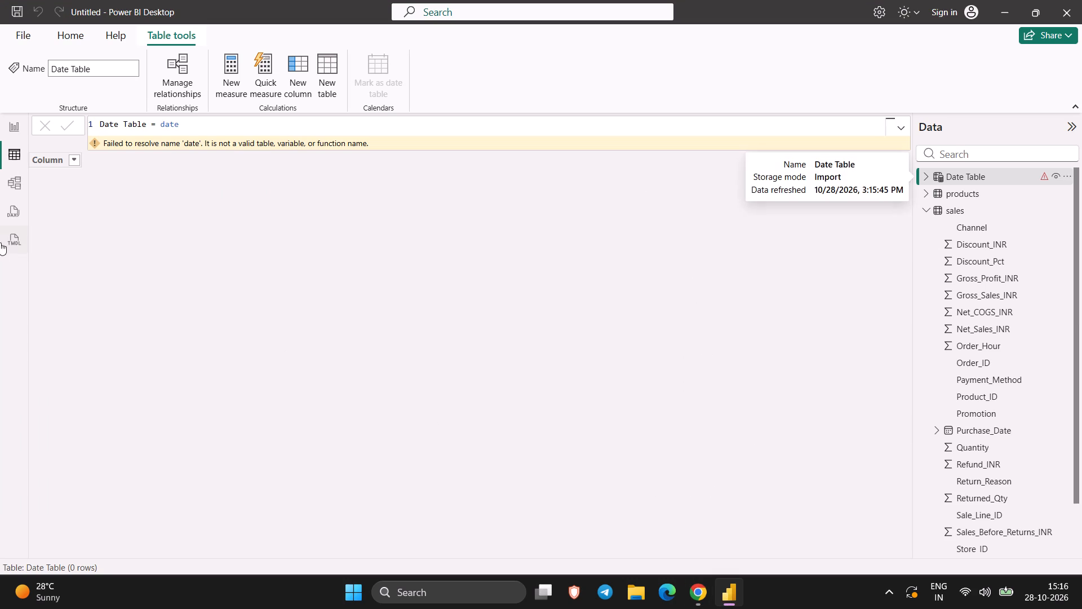
click(188, 125)
key(BackSpace)
key(BackSpace)
key(BackSpace)
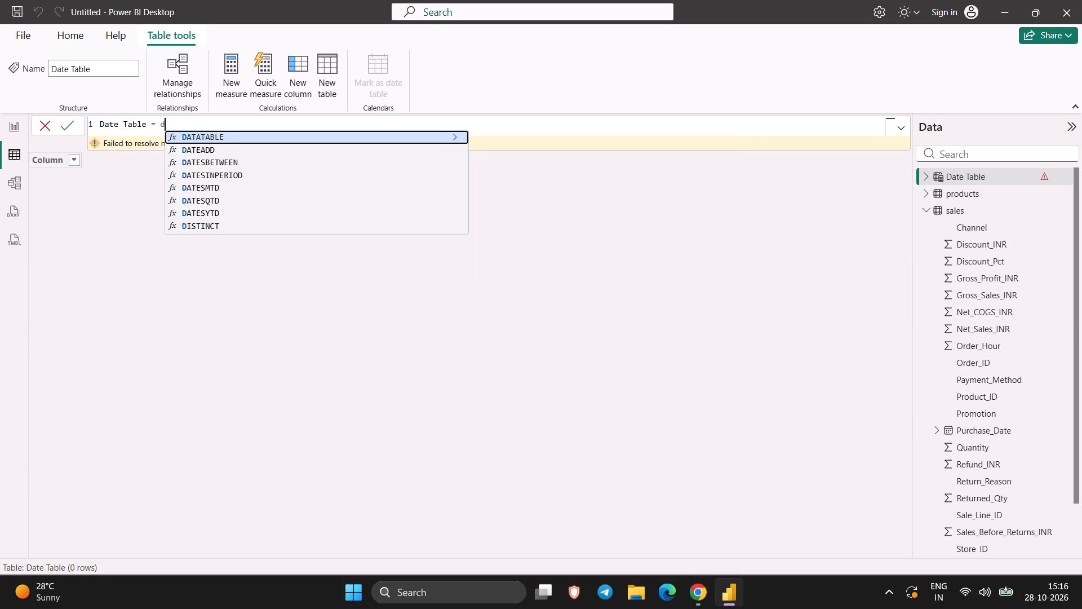
key(BackSpace)
text(cal)
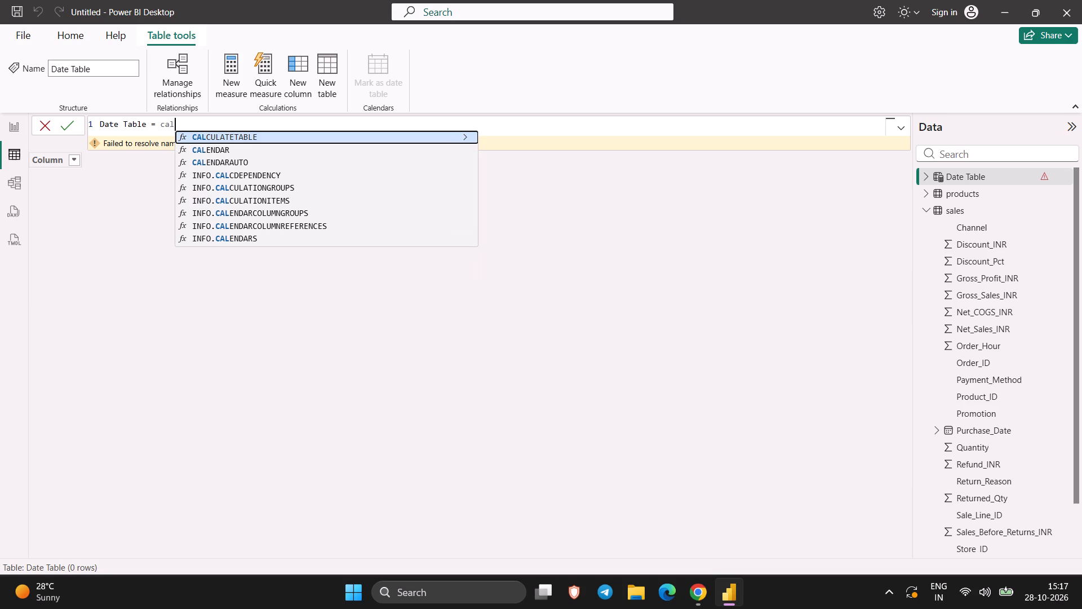
key(Down)
key(Return)
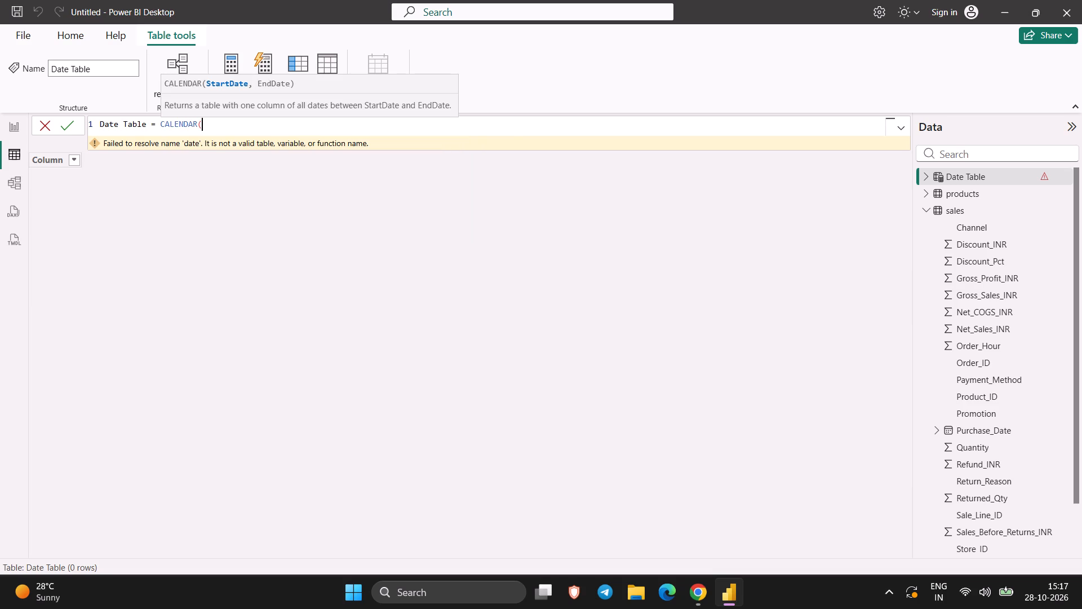
Enter MIN(sales[Purchase_Date]) as the start date of the CALENDAR function, glancing at the paused tutorial in Chrome partway through.
key(shift+m)
text(in)
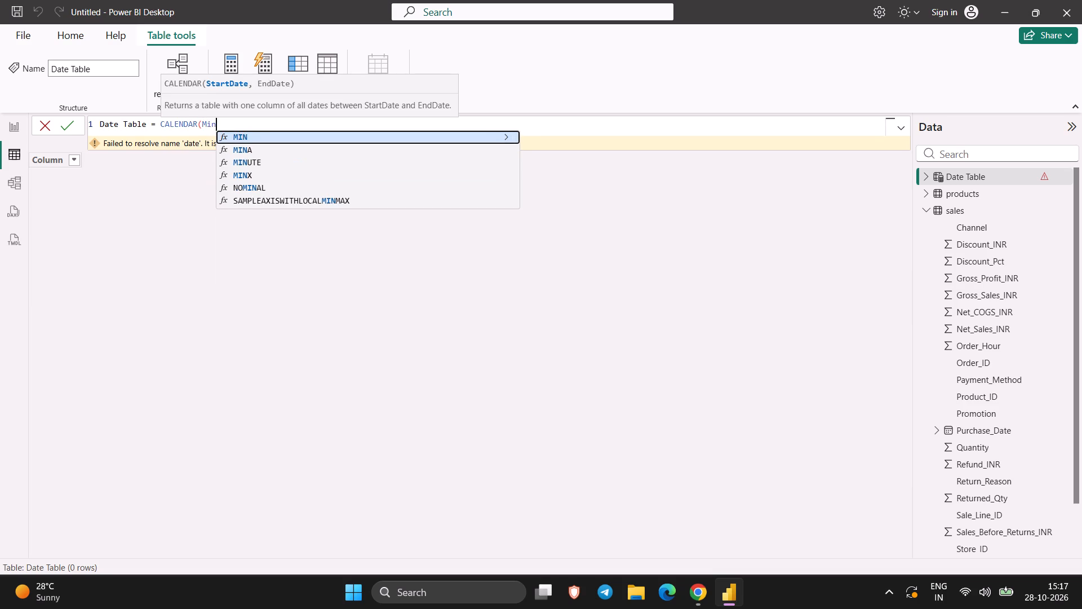
key(Return)
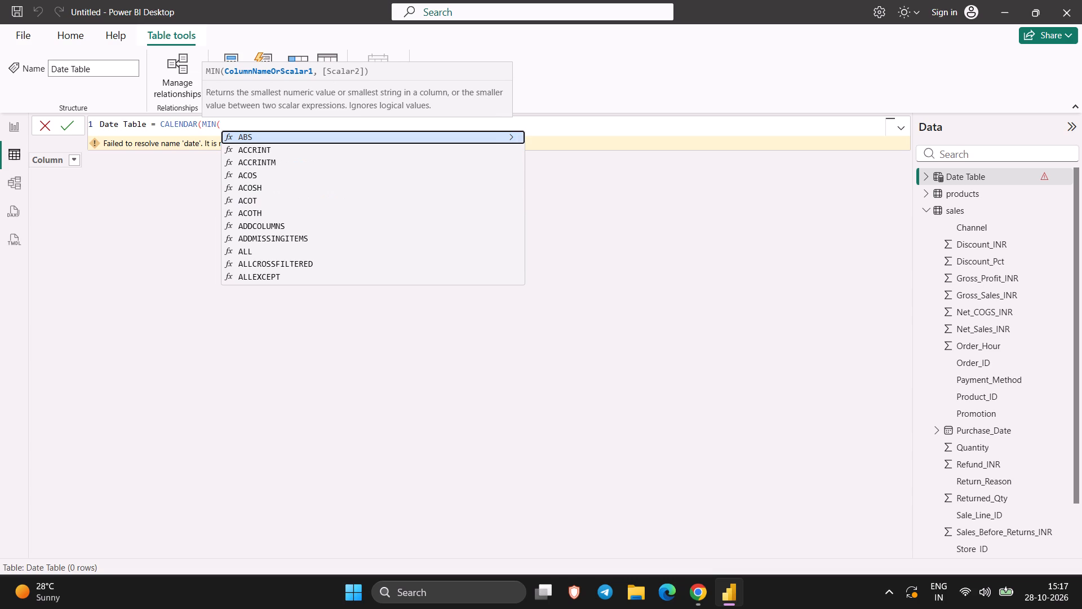
text(sa)
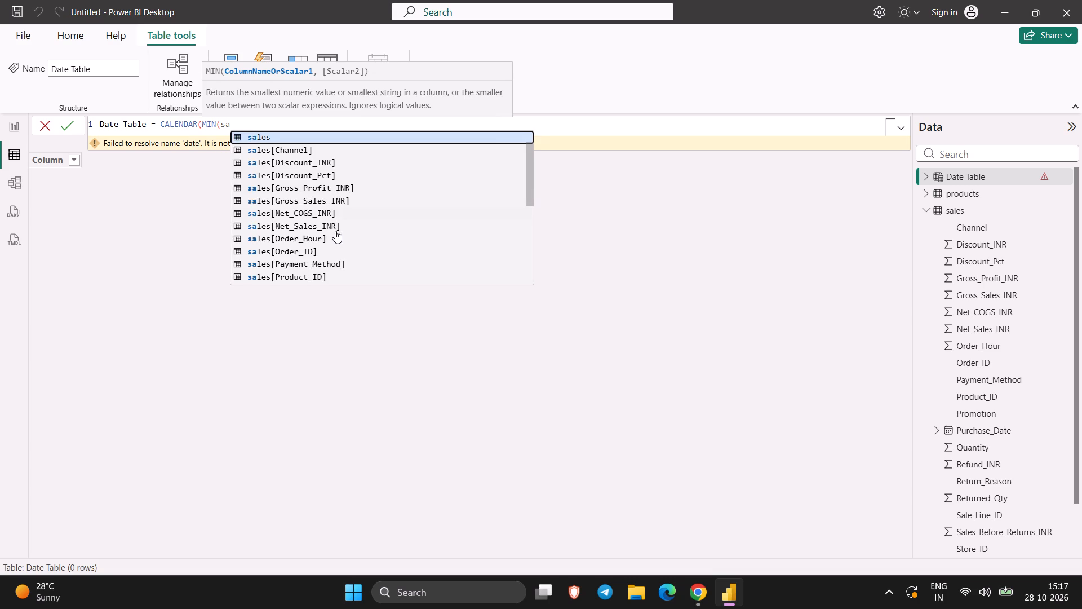
scroll(335, 231, down, 1)
click(703, 586)
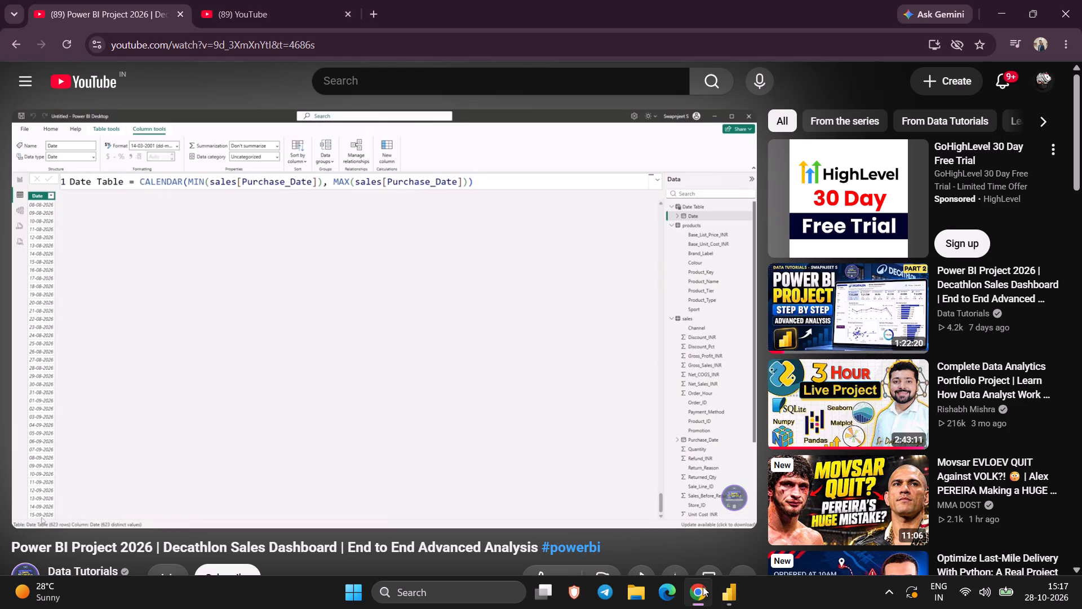
click(703, 586)
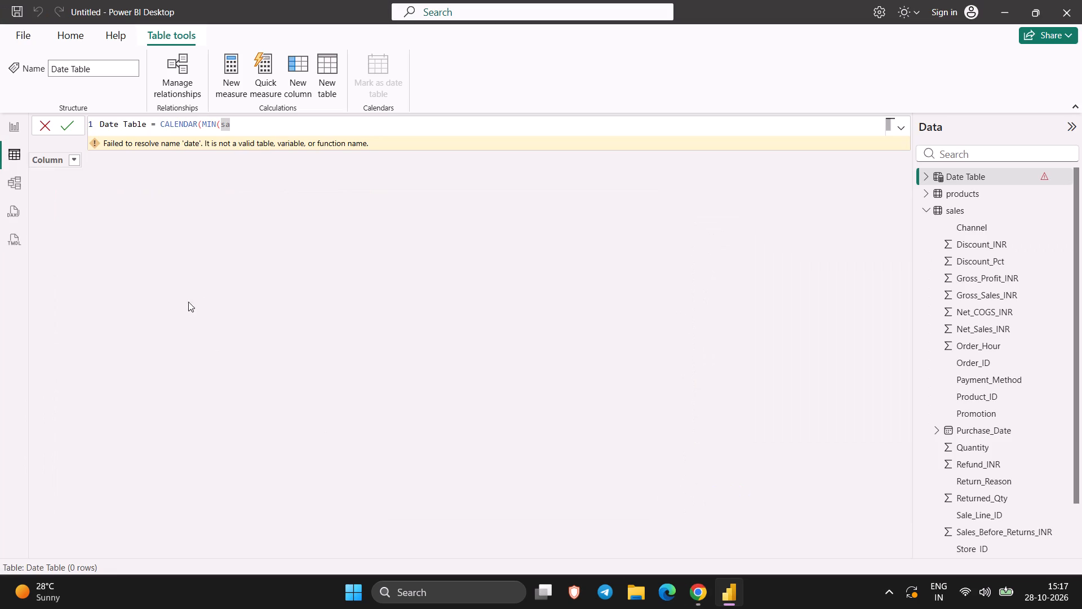
key(l)
text(es)
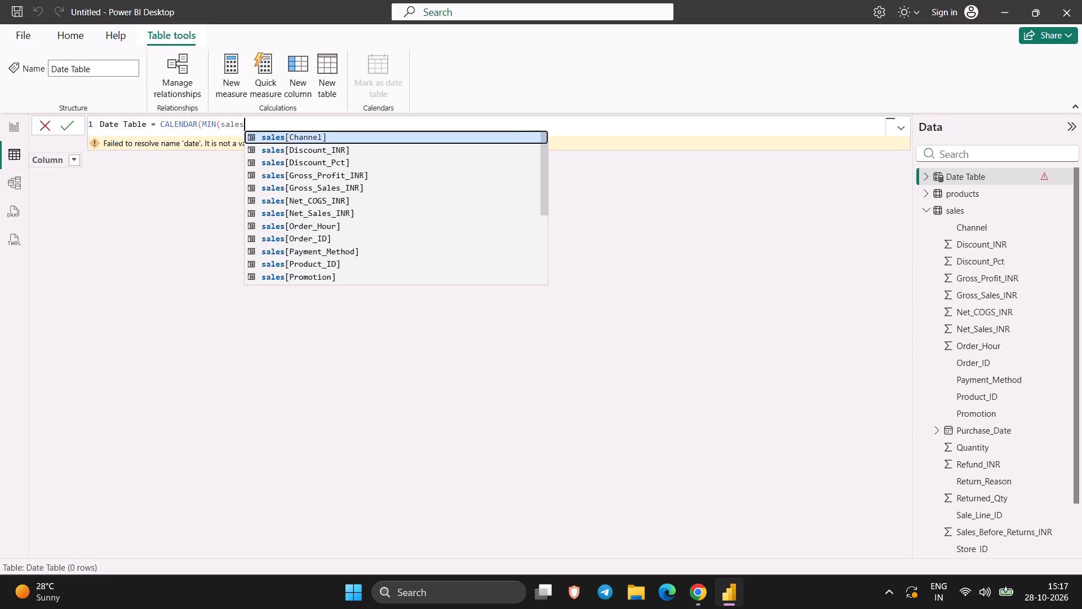
key(bracketleft)
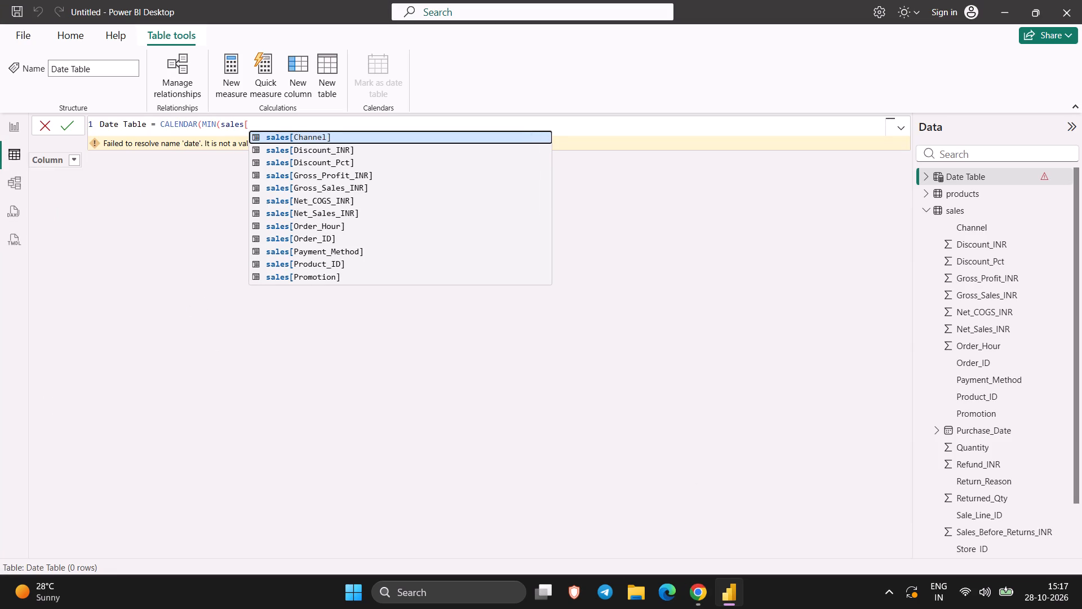
text(pp)
key(BackSpace)
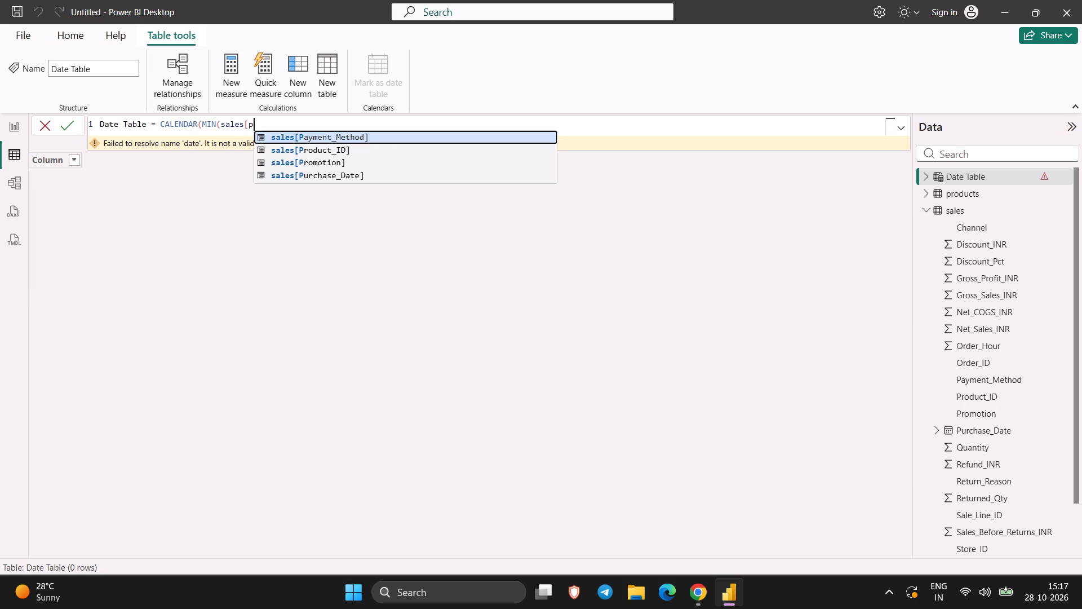
click(326, 174)
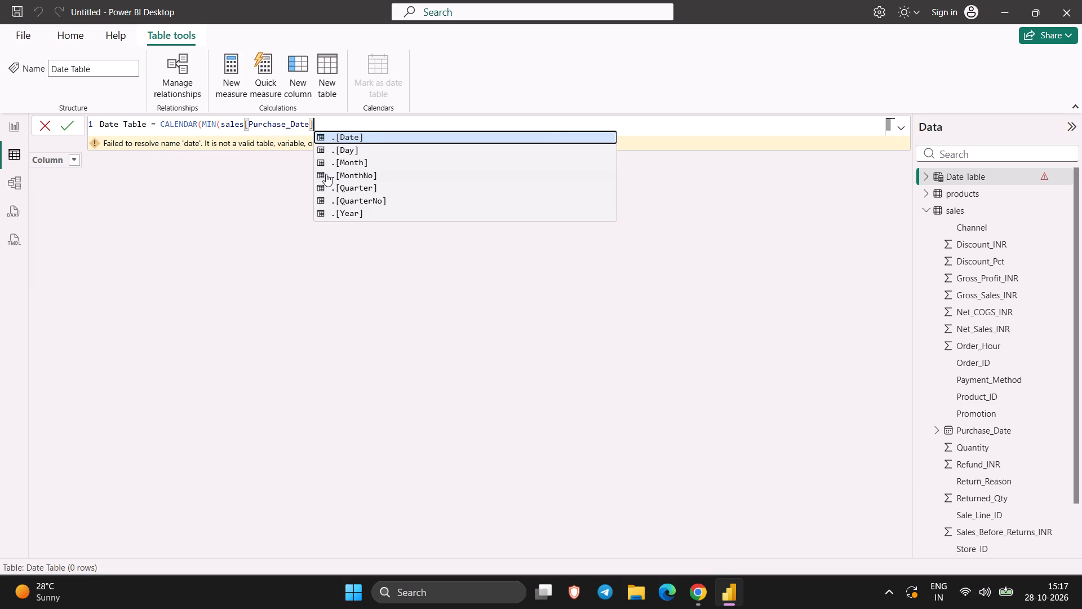
key(shift+parenright)
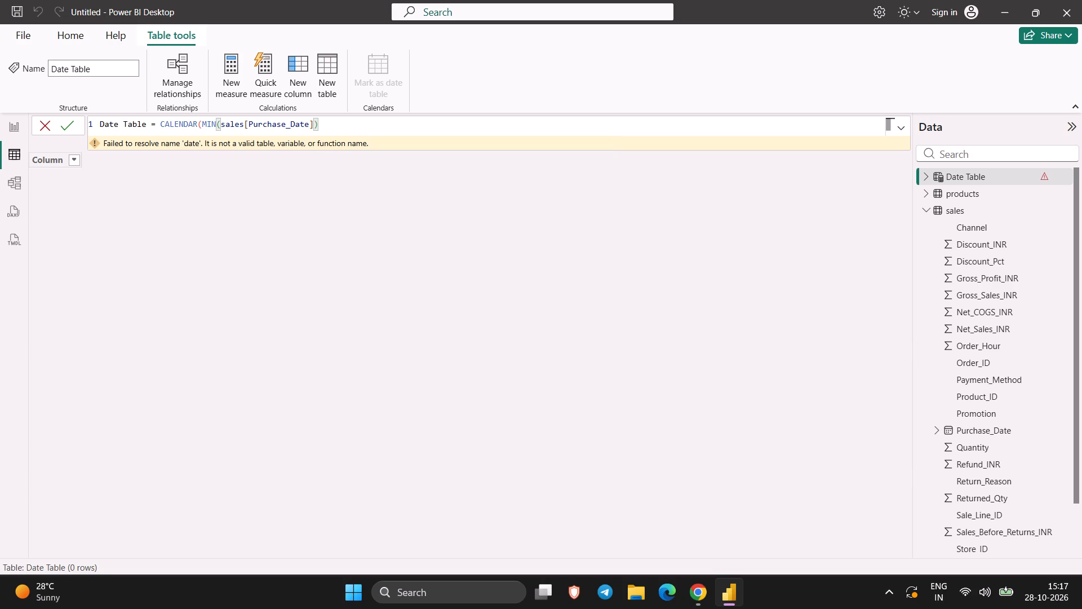
Add MAX(sales[Purchase_Date]) as the end date of the CALENDAR function and commit the Date Table formula.
text(,m)
key(Return)
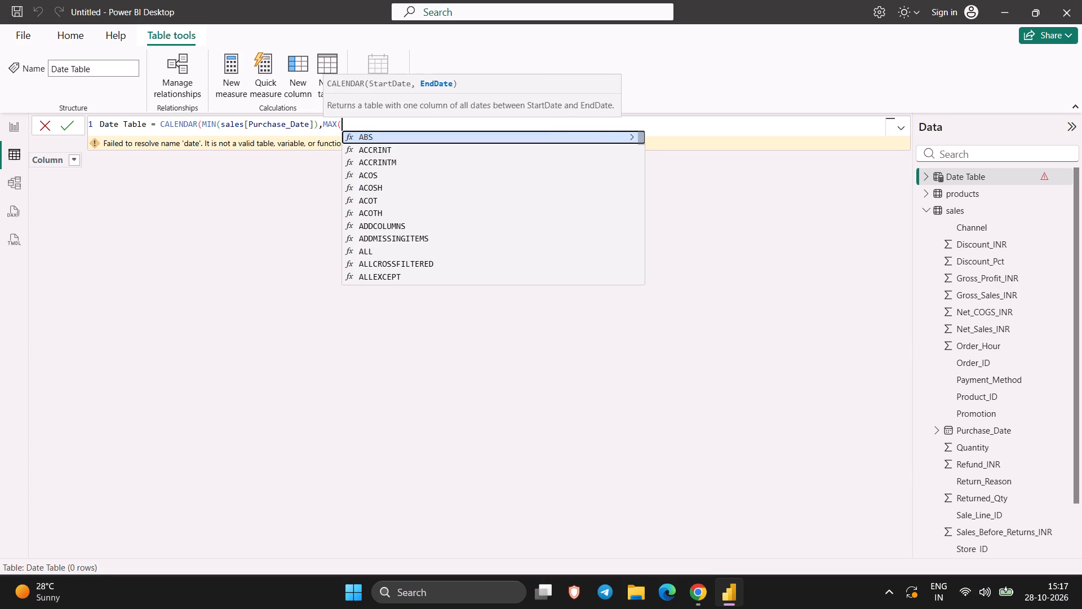
text(sa)
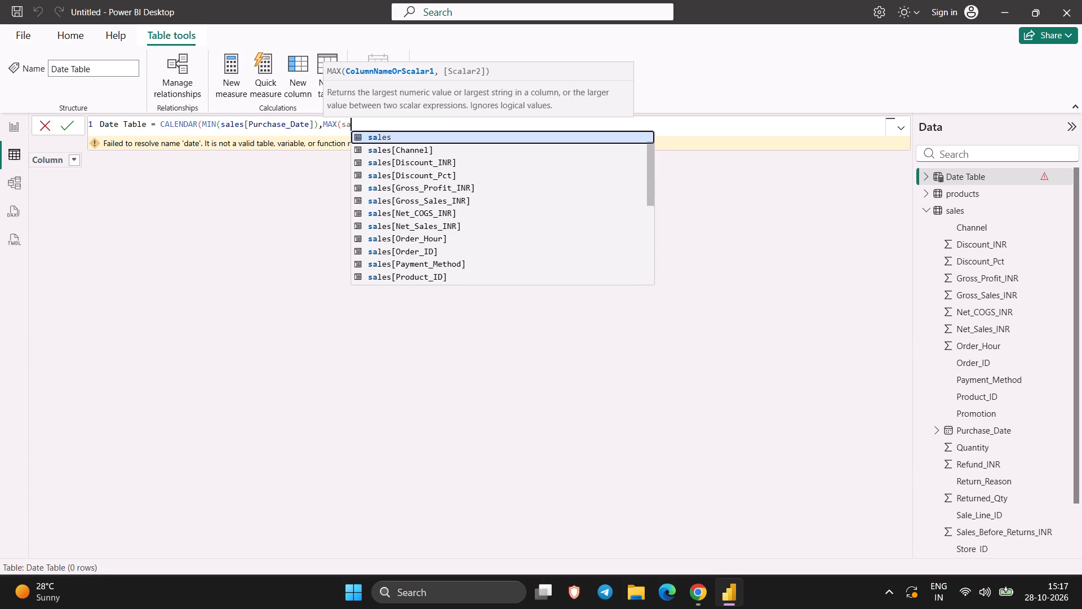
text(les)
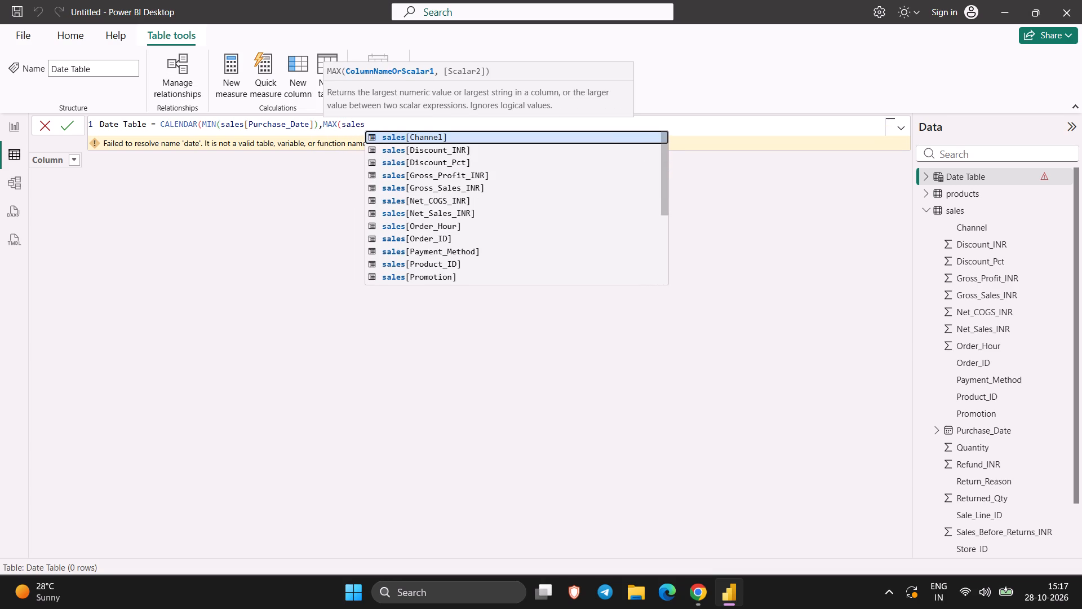
scroll(443, 222, down, 1)
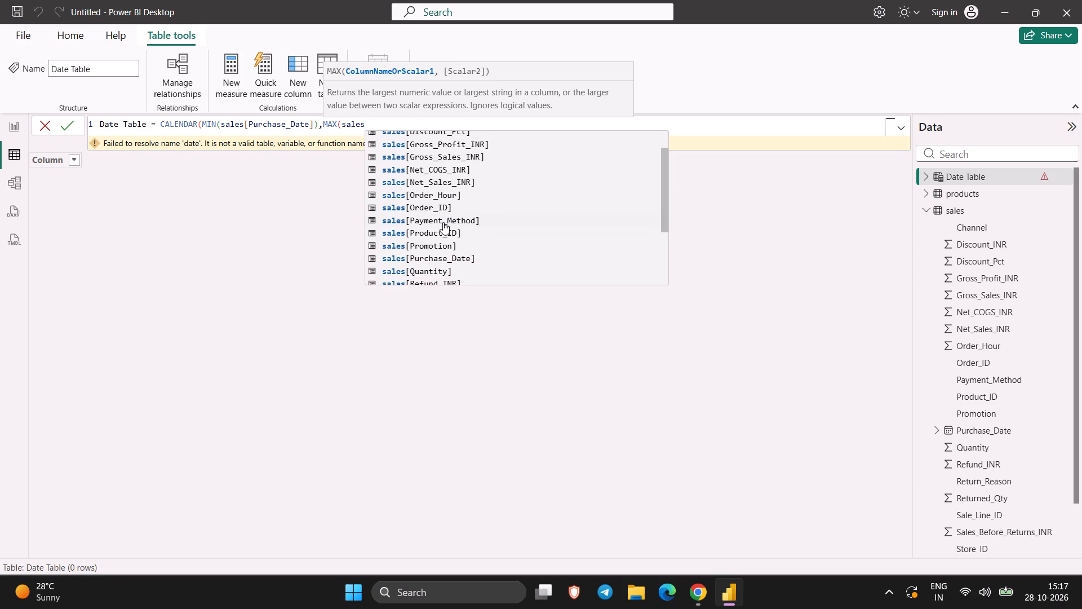
scroll(443, 222, down, 1)
click(449, 255)
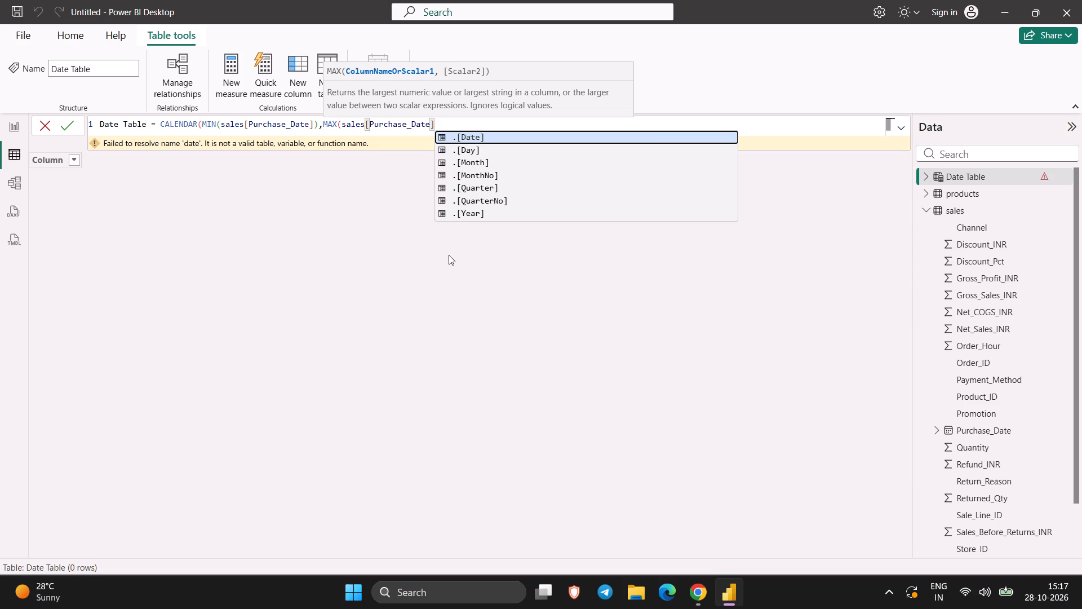
key(shift+parenright)
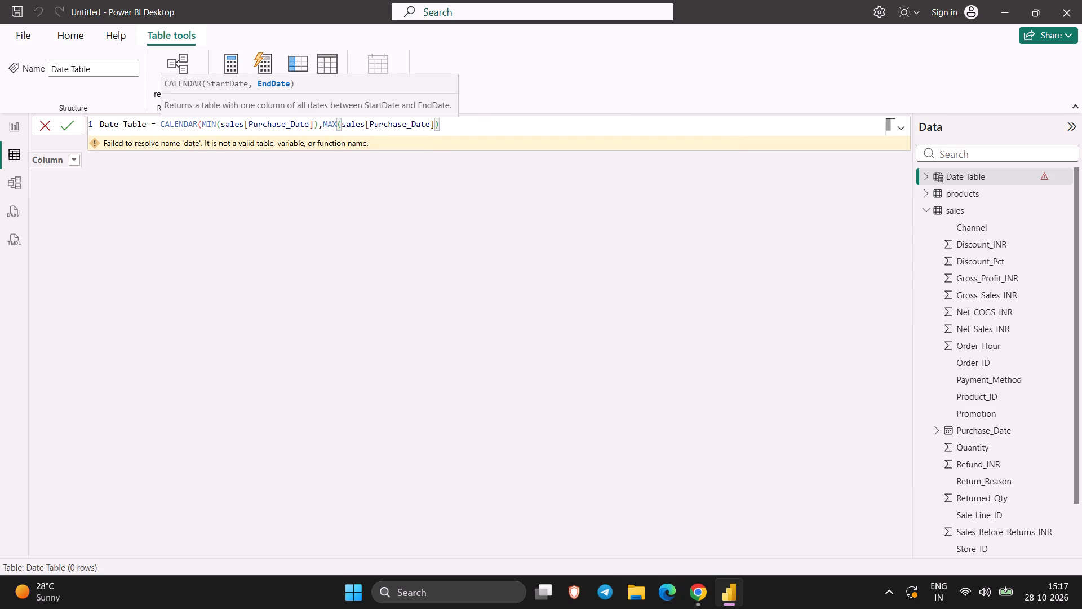
key(shift+parenright)
key(Return)
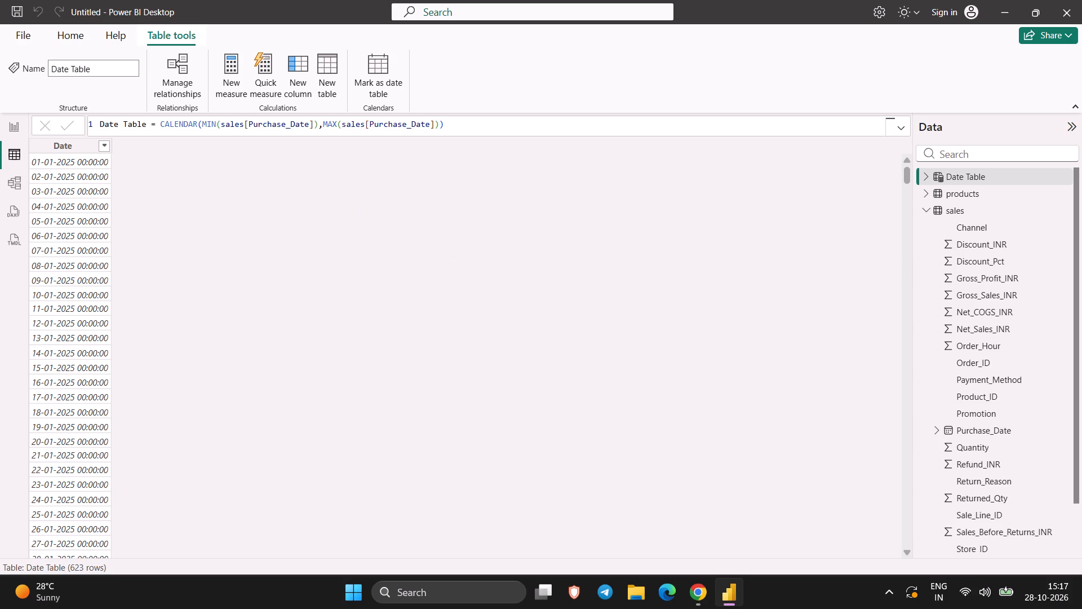
Add a calculated column to the Date Table with the formula Year = YEAR('Date Table'[Date]).
click(475, 130)
click(301, 74)
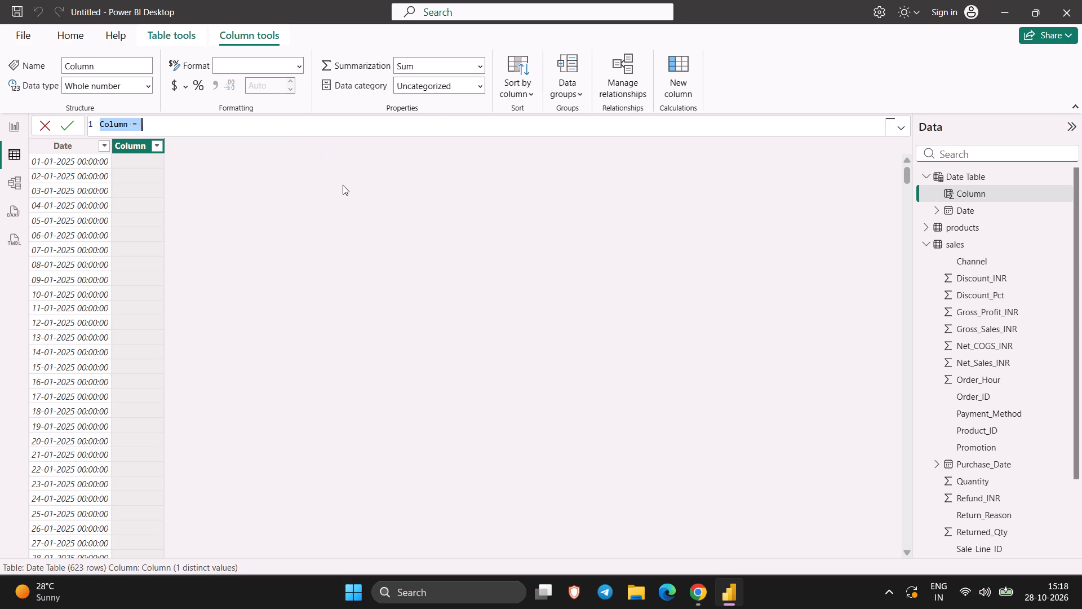
text(Year)
key(space)
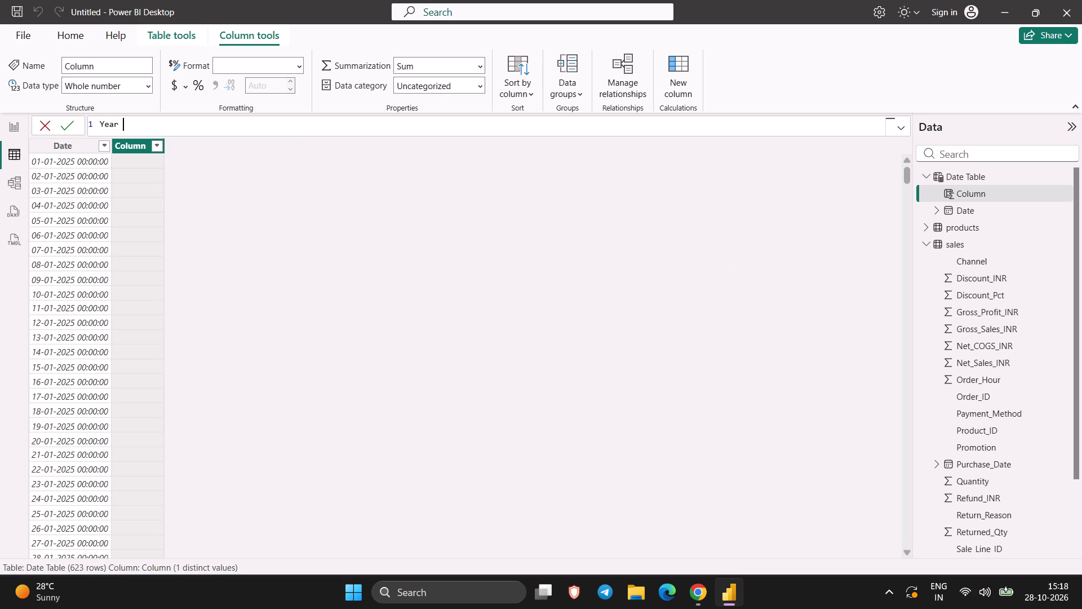
text(=)
key(space)
text(Ye)
key(Return)
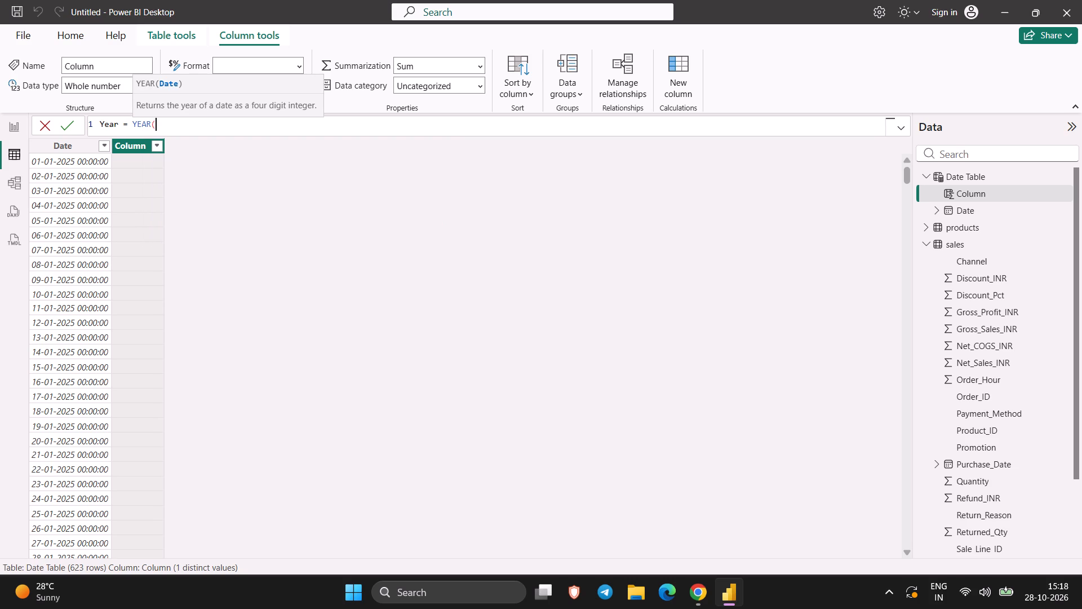
text(da)
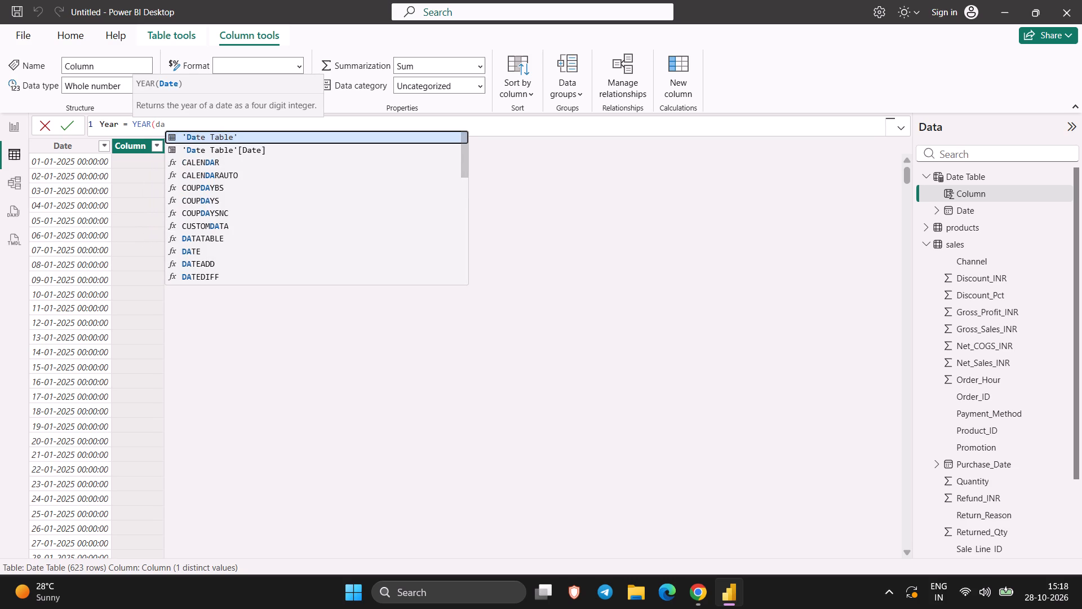
key(Down)
key(Return)
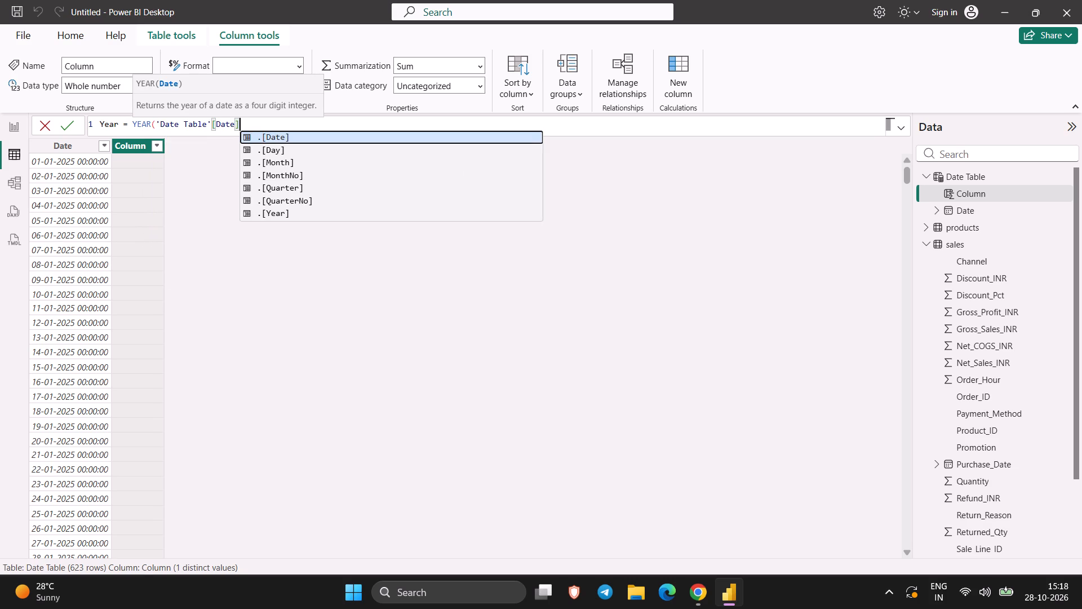
key(shift+parenright)
key(Return)
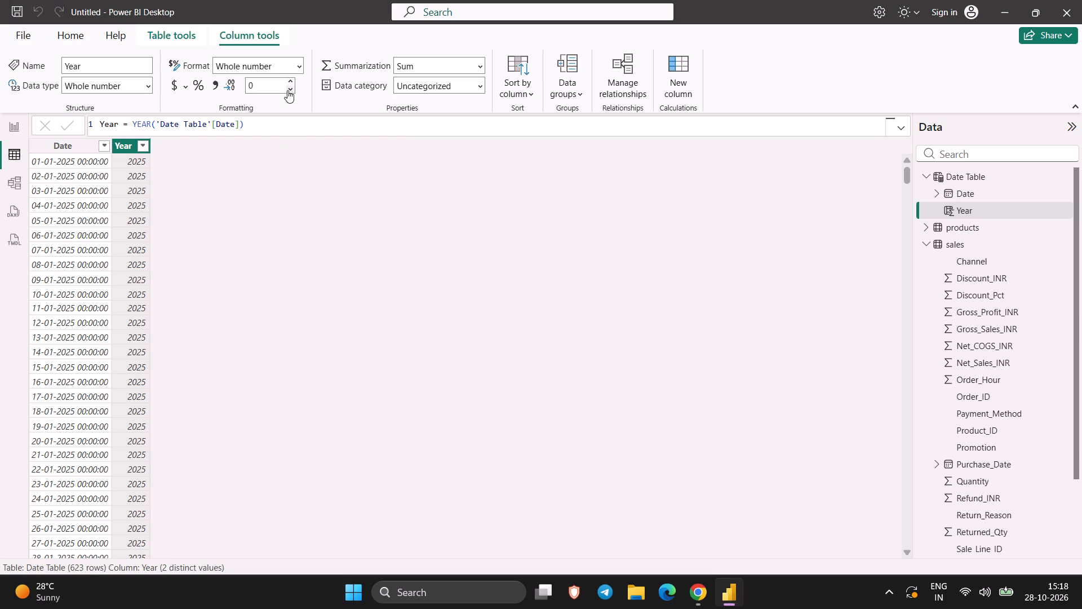
Start another calculated column in the Date Table, named Month, using the FORMAT function.
click(681, 93)
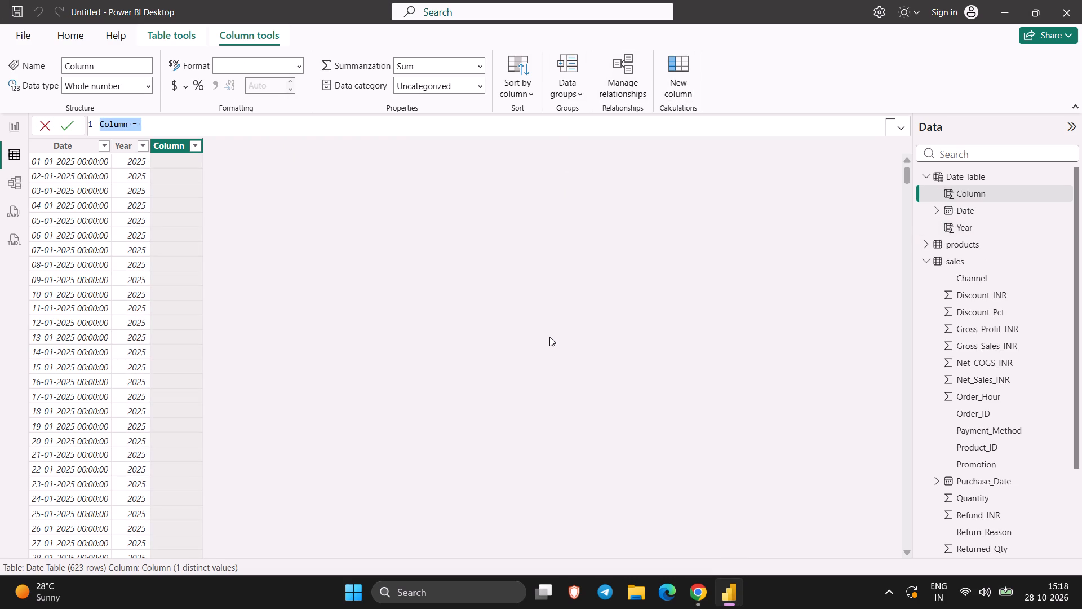
text(Month)
key(space)
text(=)
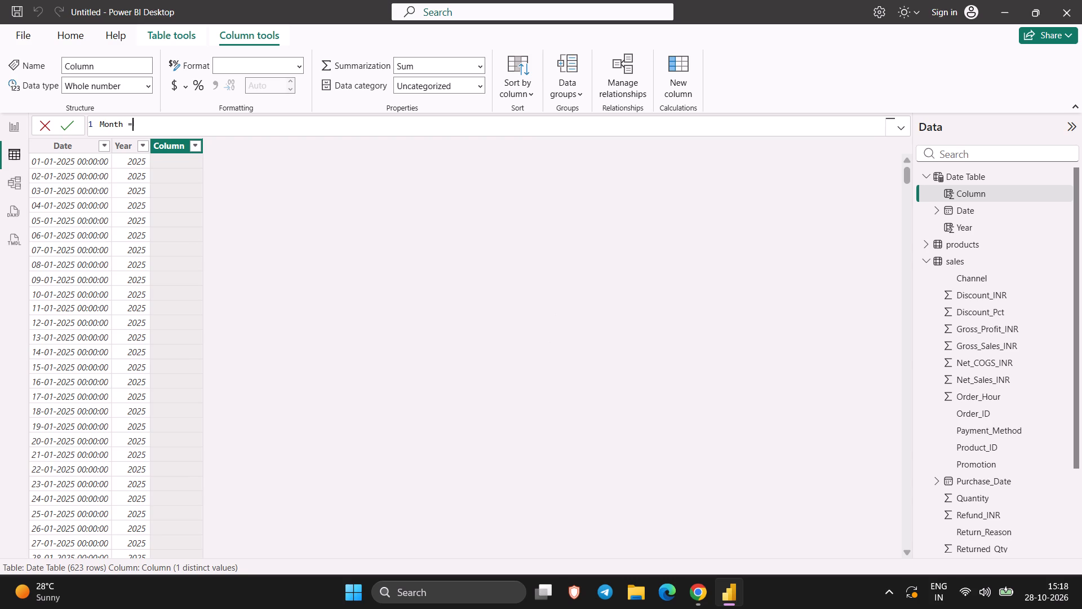
key(space)
text(fo)
key(Return)
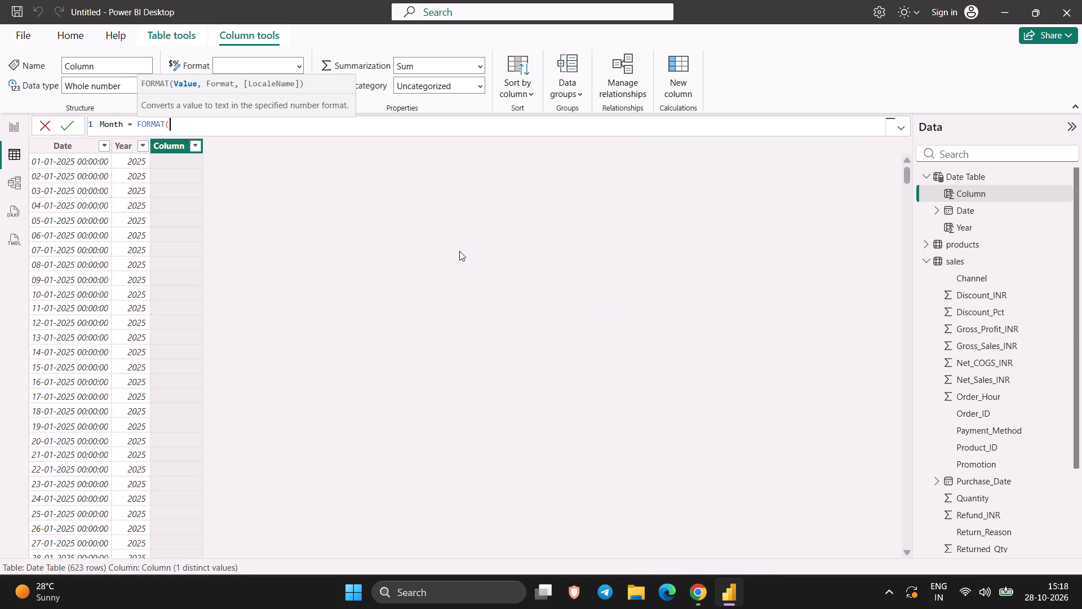
Complete the Month column's FORMAT function with 'Date Table'[Date] as the value and "mmm" as the format, and commit it.
key(shift+quotedbl)
key(BackSpace)
text(da)
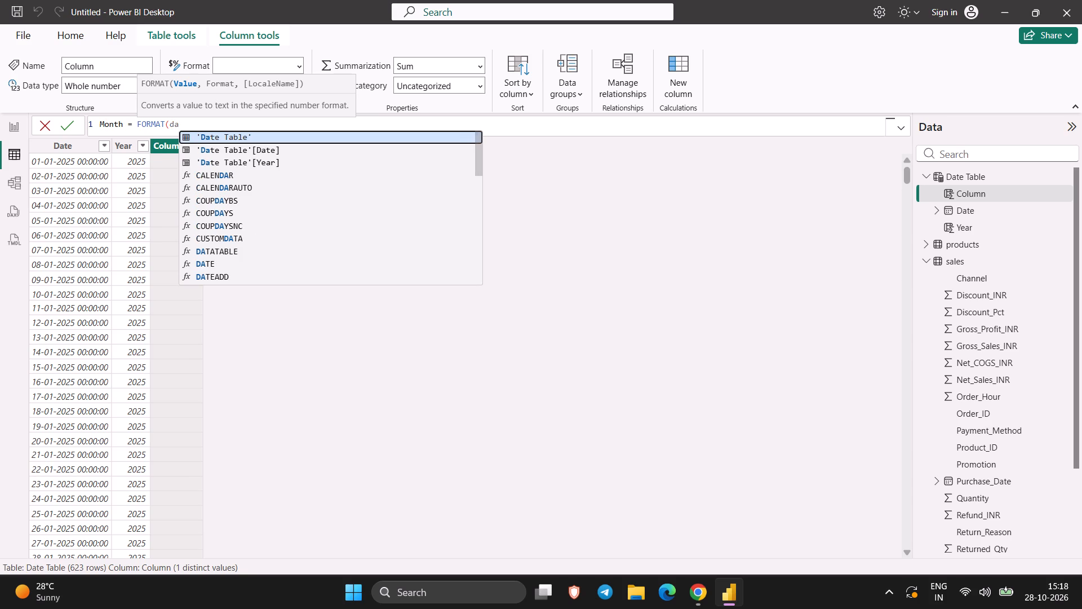
key(Down)
key(Up)
key(Down)
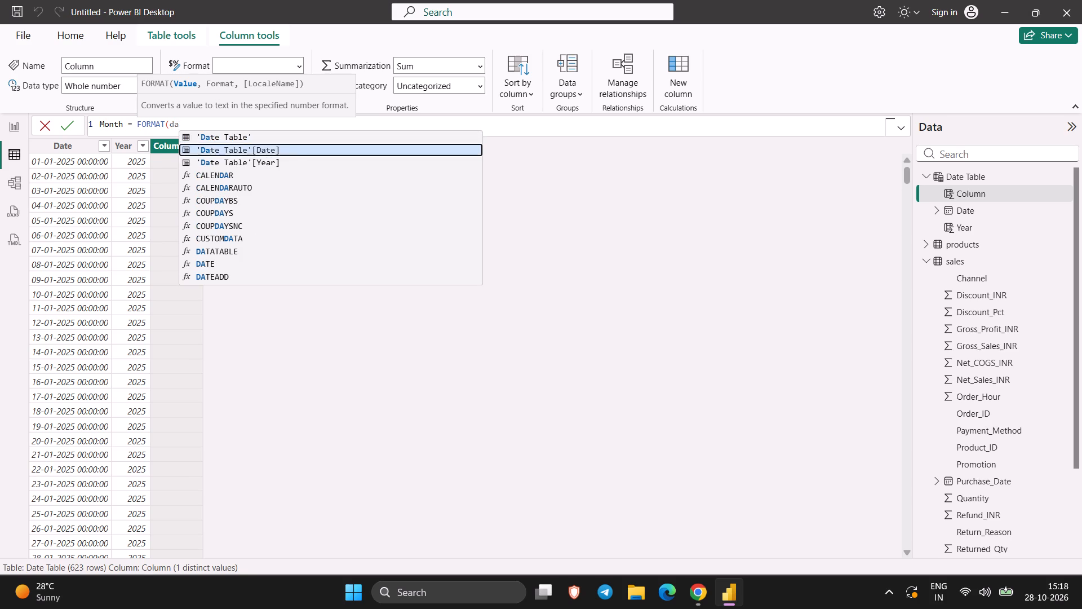
key(Return)
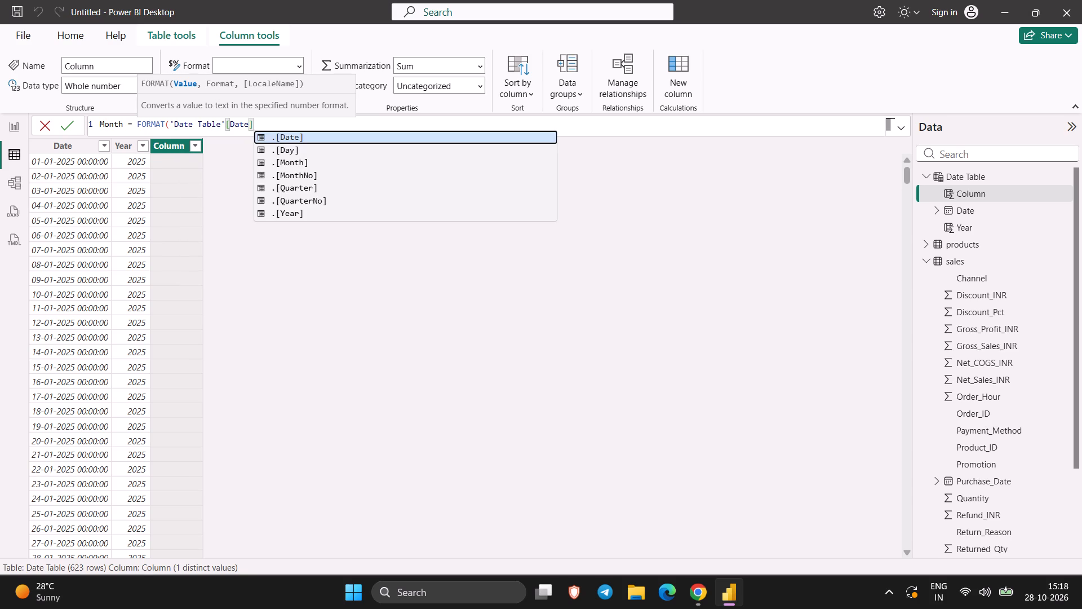
key(comma)
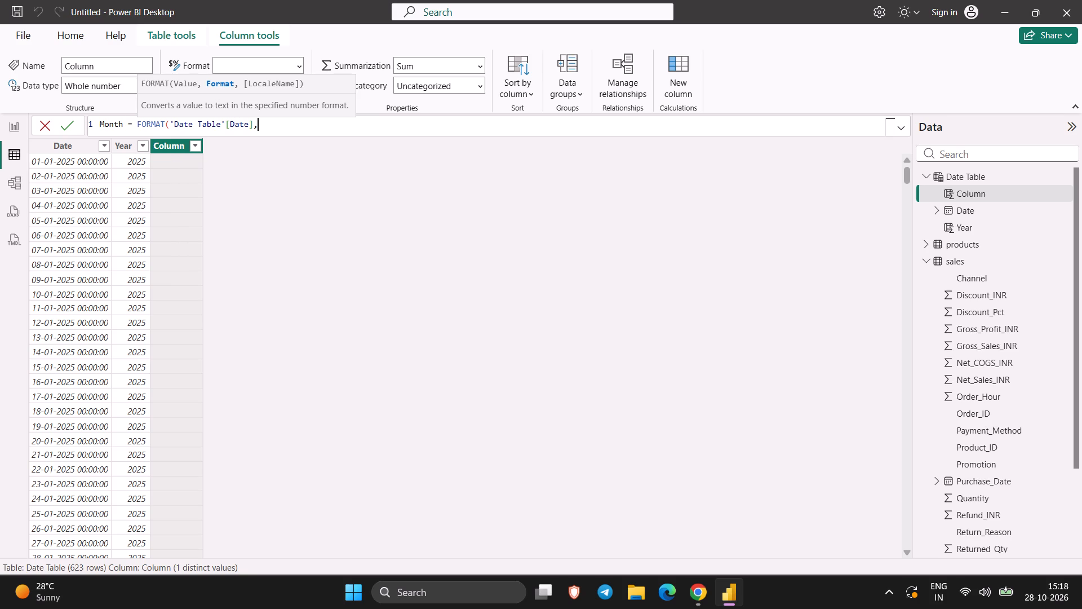
key(shift+quotedbl)
text(mmmm)
key(BackSpace)
key(shift+quotedbl)
key(shift+parenright)
key(Return)
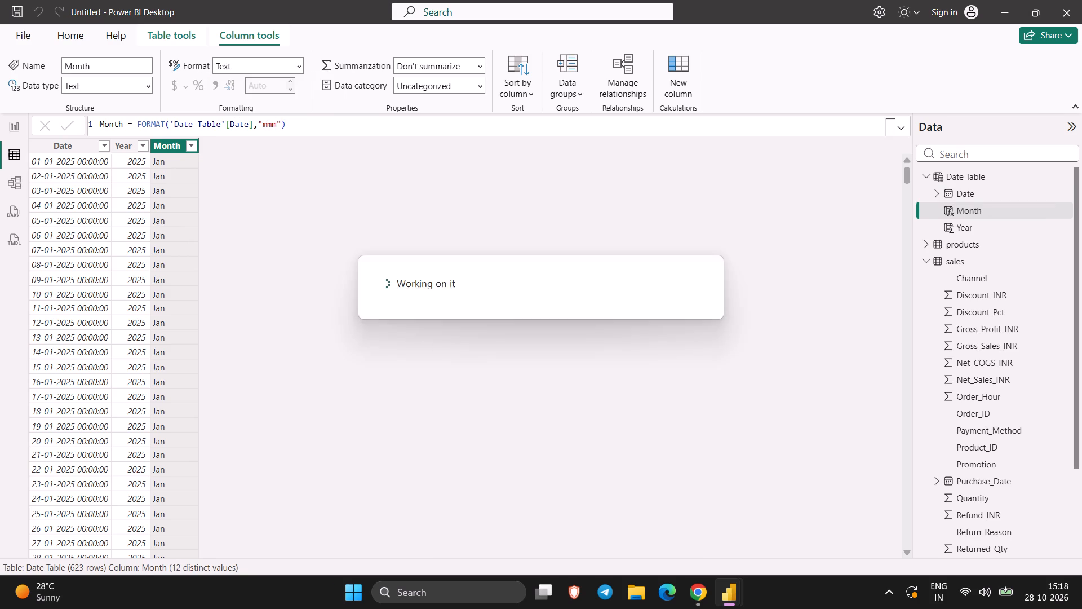
Switch to Chrome and replay the tutorial's explanation of the Date Table's date range, skipping back and forth to find it.
click(695, 585)
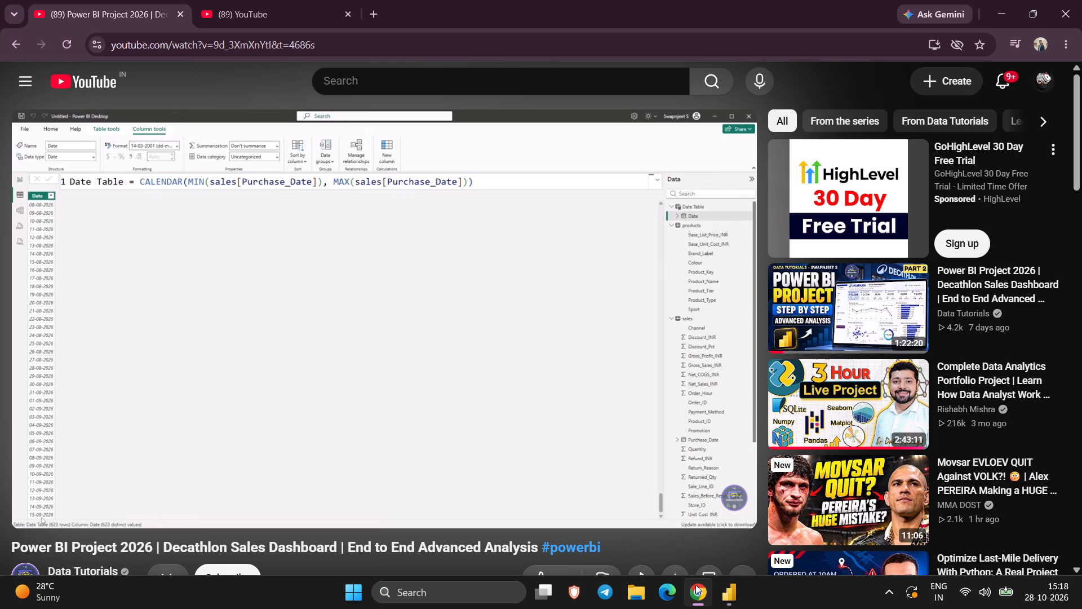
key(Right)
key(Right)
key(Right)
key(Right)
key(Right)
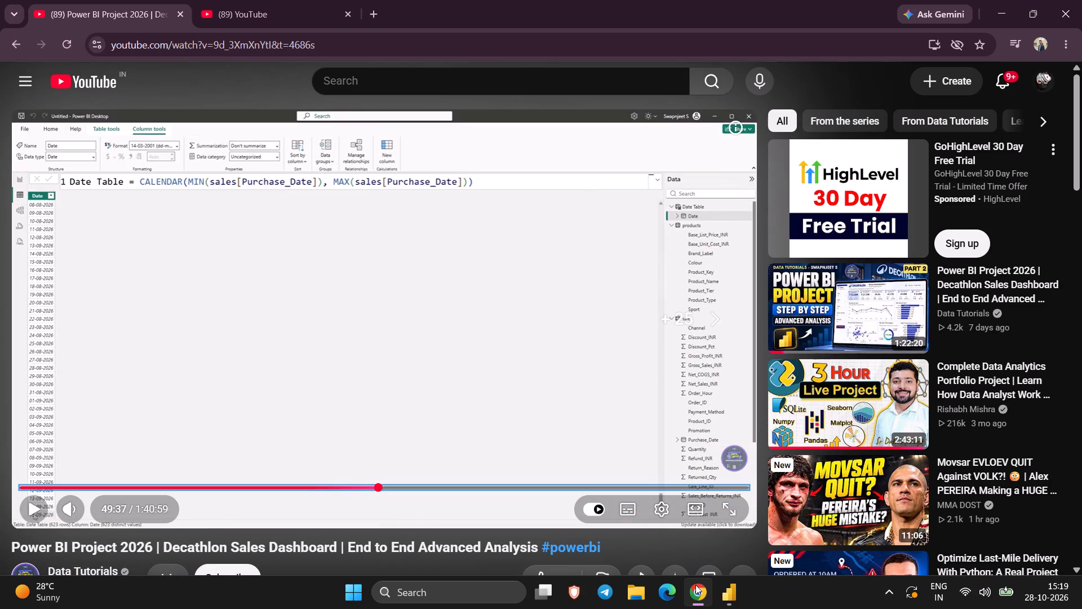
key(Left)
key(Left)
key(Left)
key(space)
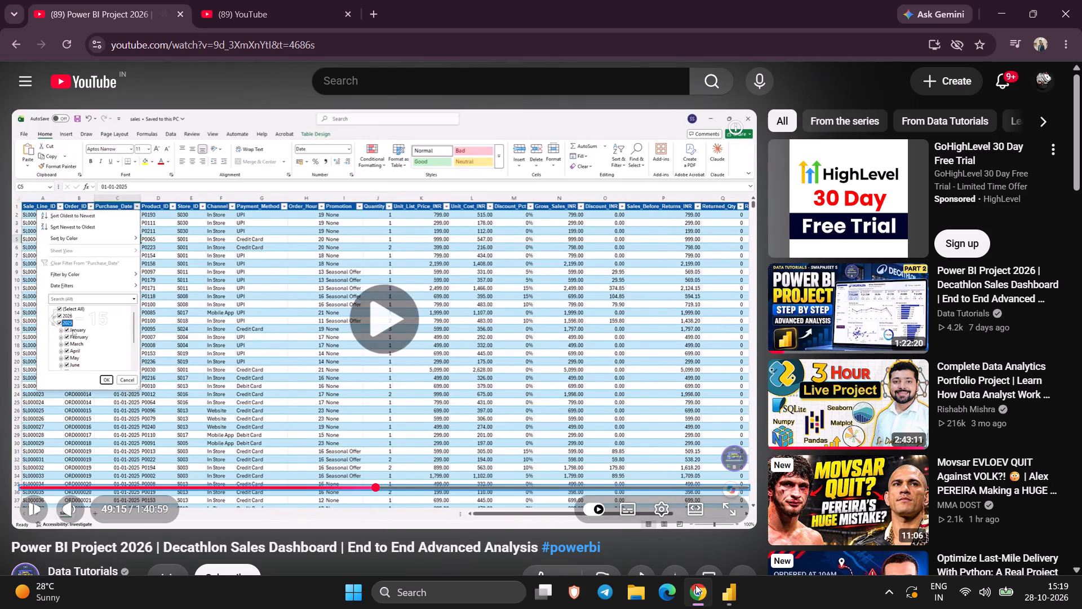
key(Left)
key(Left)
key(Left)
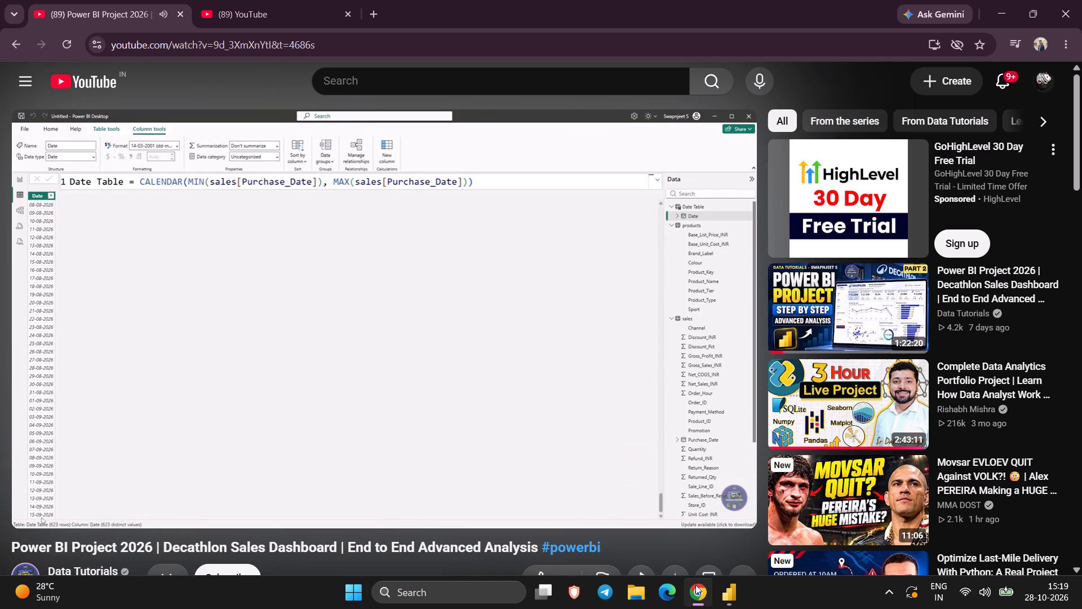
key(space)
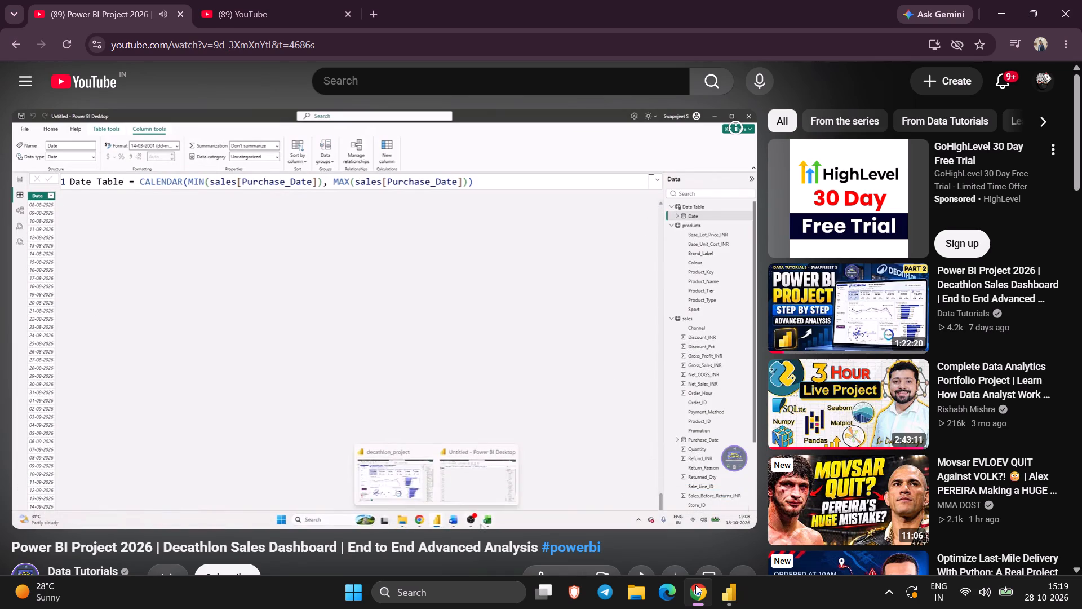
key(space)
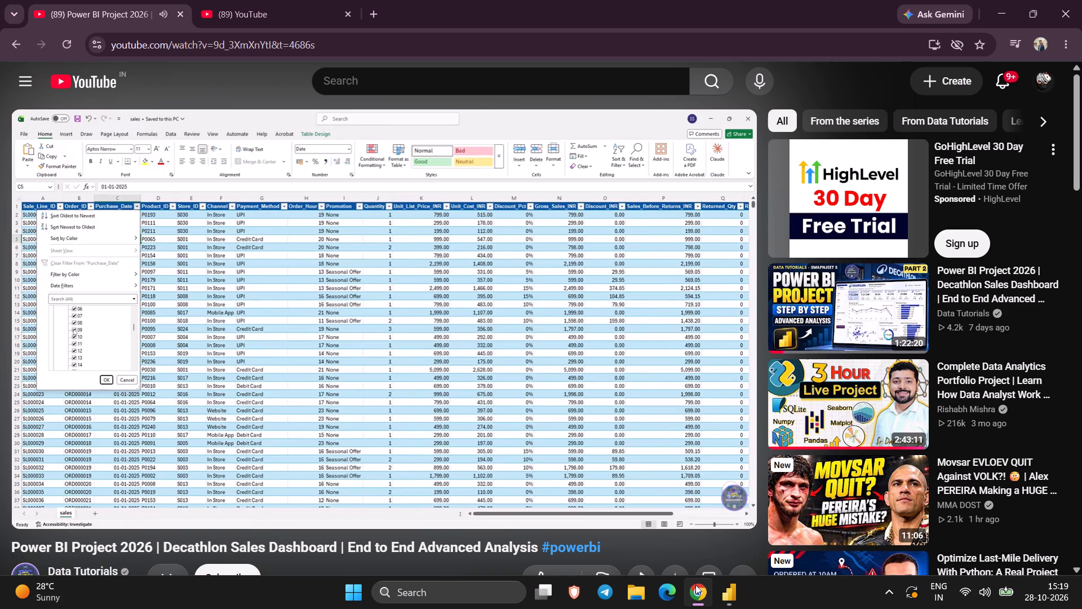
Skip the tutorial ahead to the Year column's YEAR formula and pause it there.
key(Right)
key(Right)
key(Right)
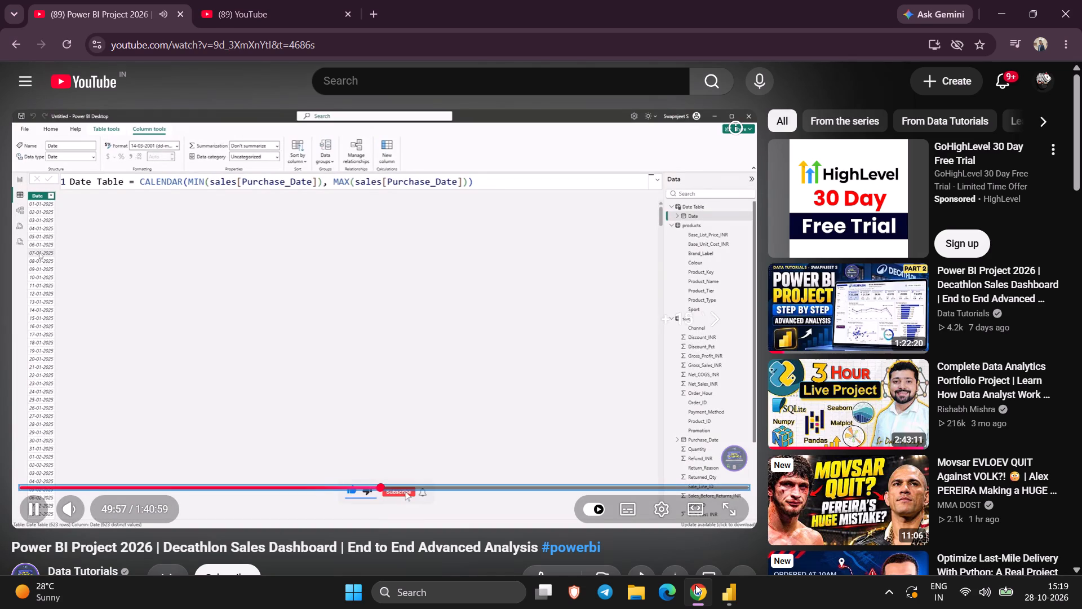
key(Right)
key(Right)
key(Right)
key(Right)
key(Right)
key(Right)
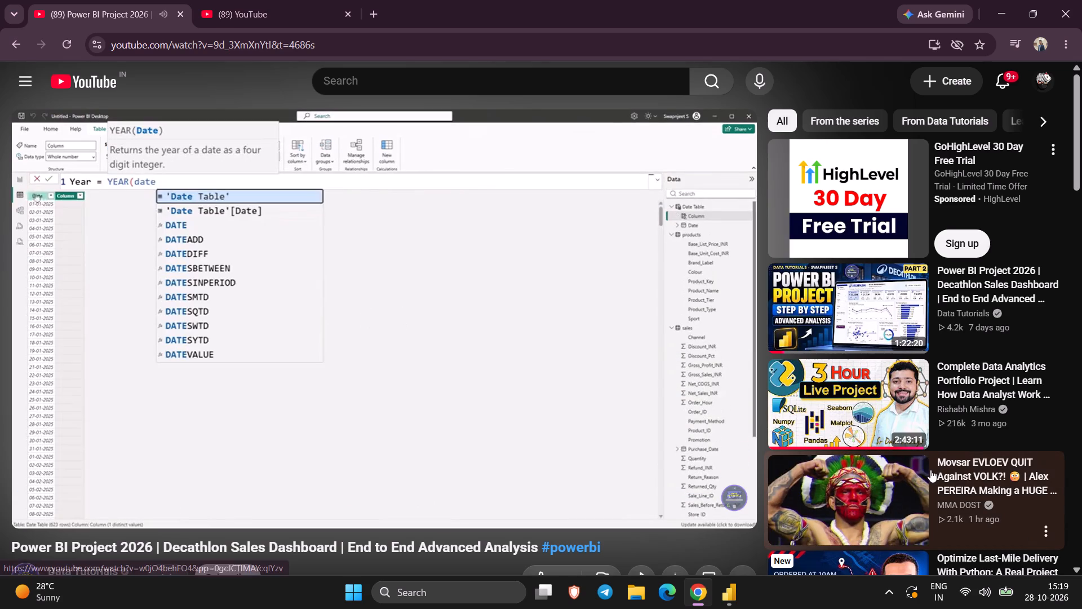
click(578, 339)
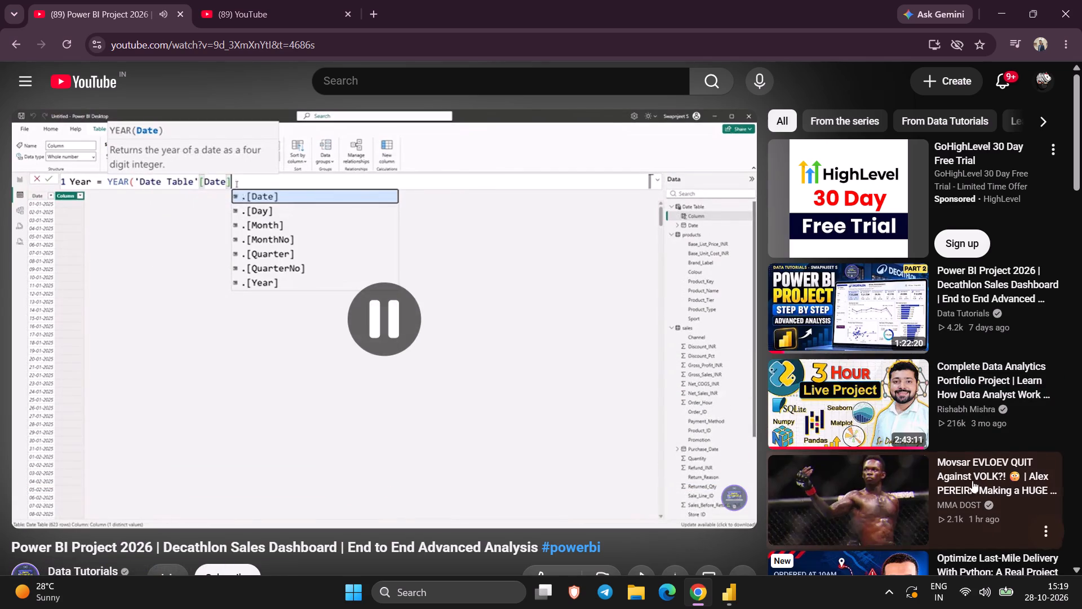
Open the recommended MMA DOST video about Movsar Evloev in a new tab.
drag(971, 481, 655, 0)
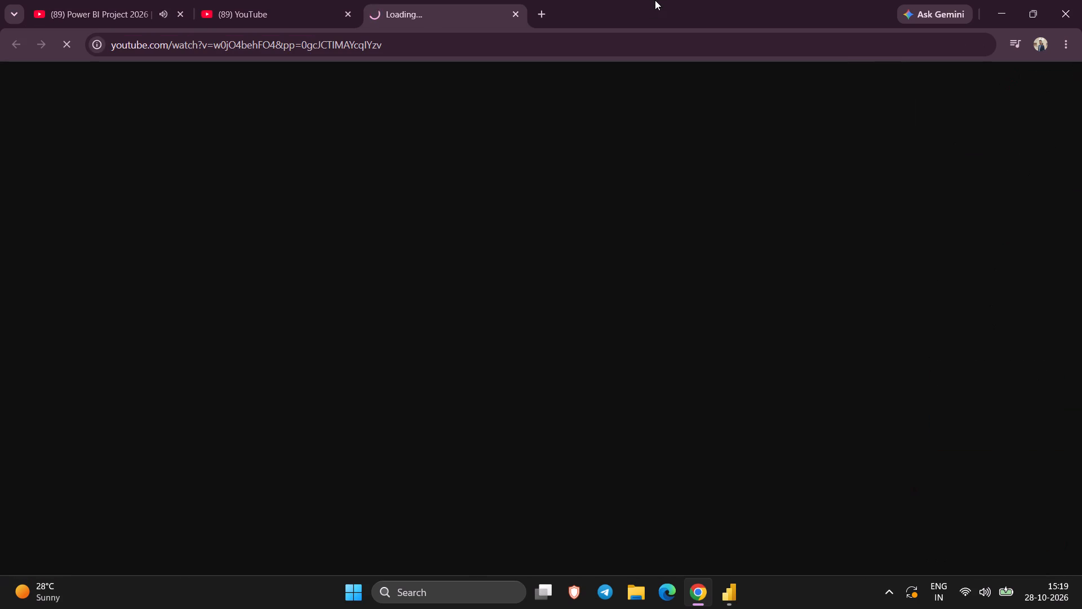
Return to the Power BI project tutorial and skip ahead to its finished Month Name column formula, pausing it there.
drag(148, 0, 290, 0)
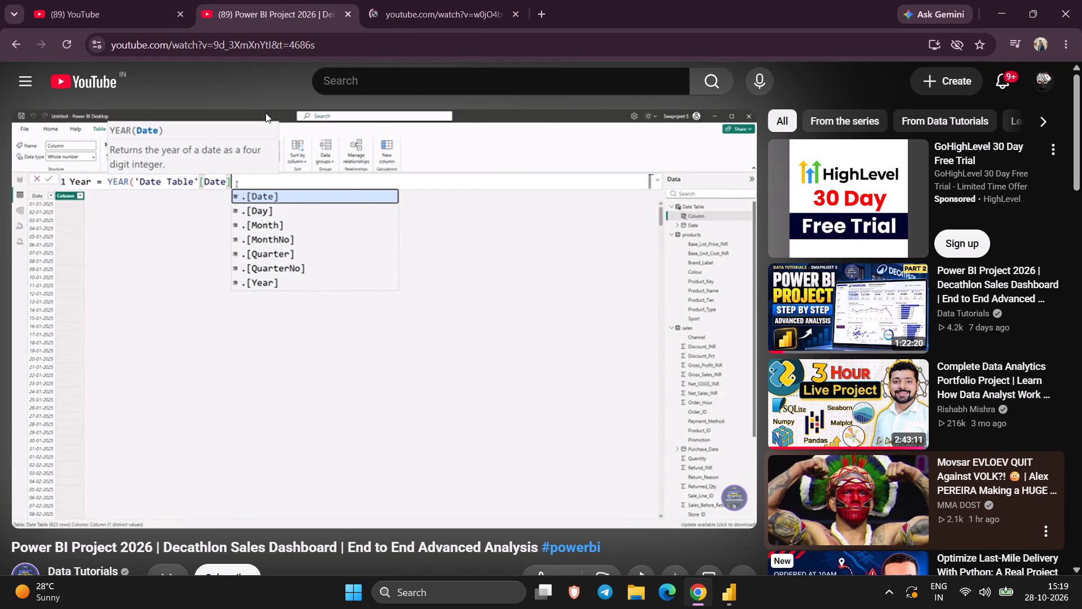
click(360, 326)
key(Right)
key(Right)
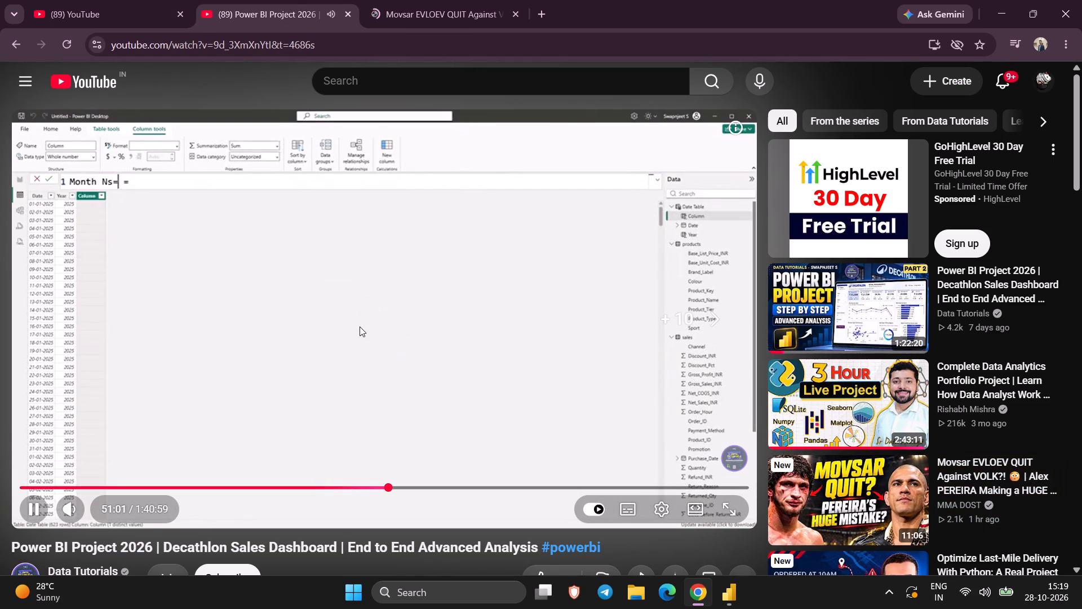
key(Left)
key(Left)
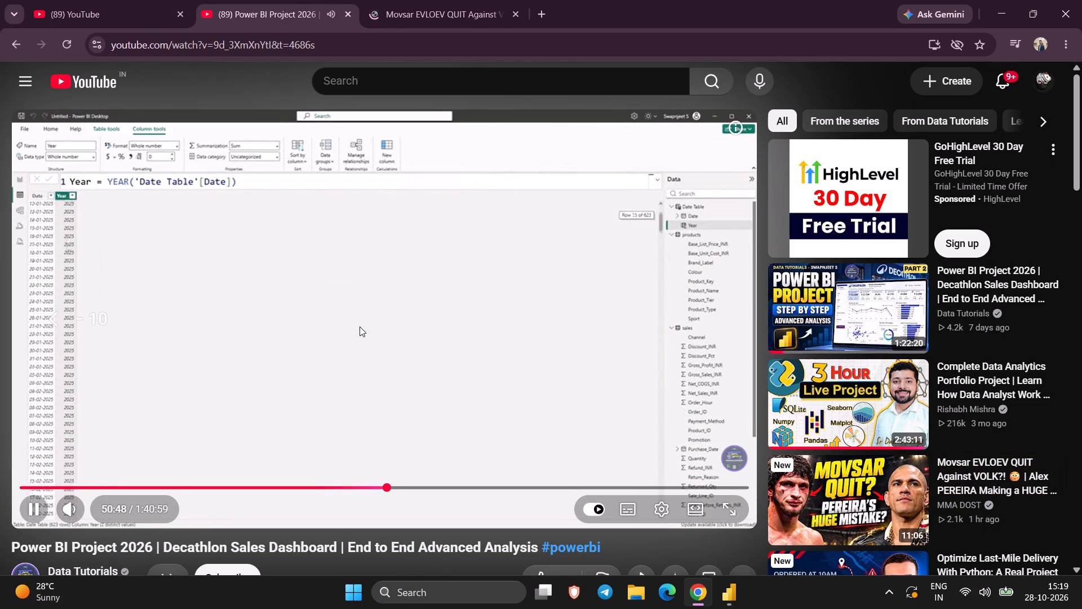
key(Right)
key(Right)
key(Right)
key(Right)
key(Right)
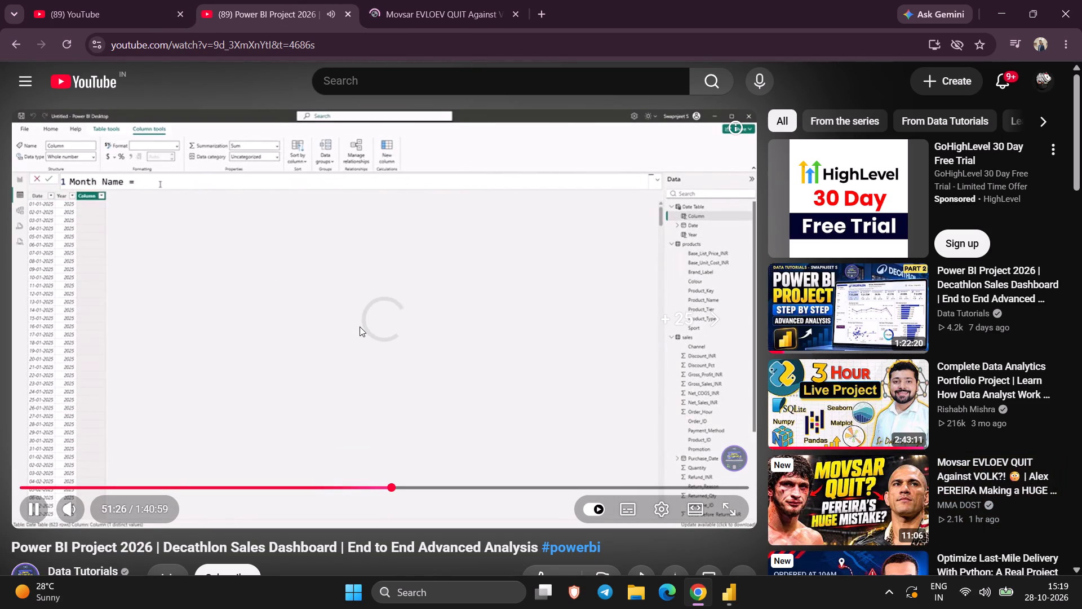
key(Right)
key(Right)
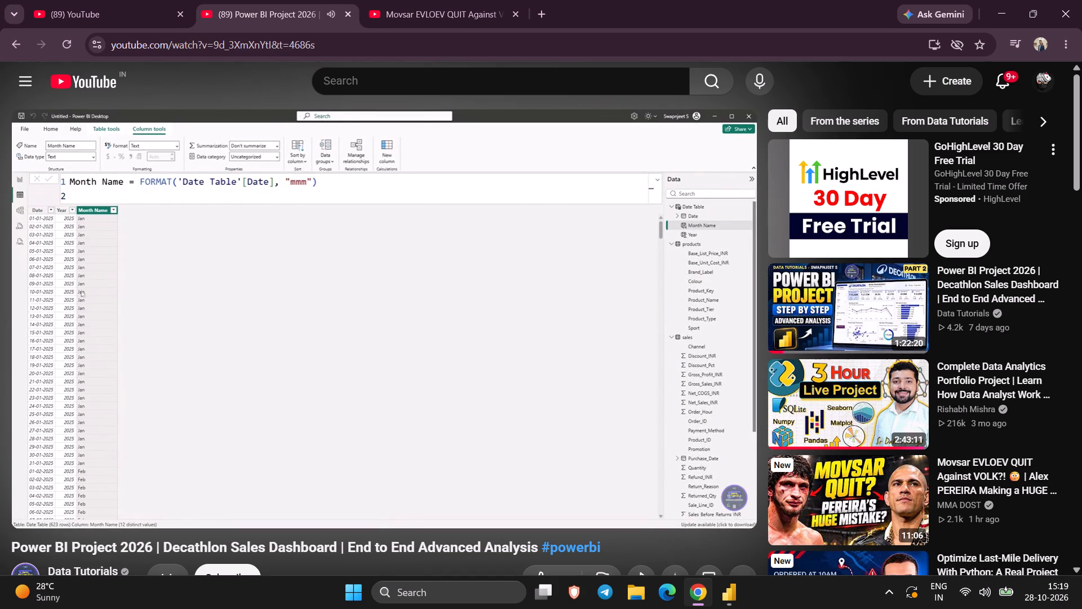
click(229, 343)
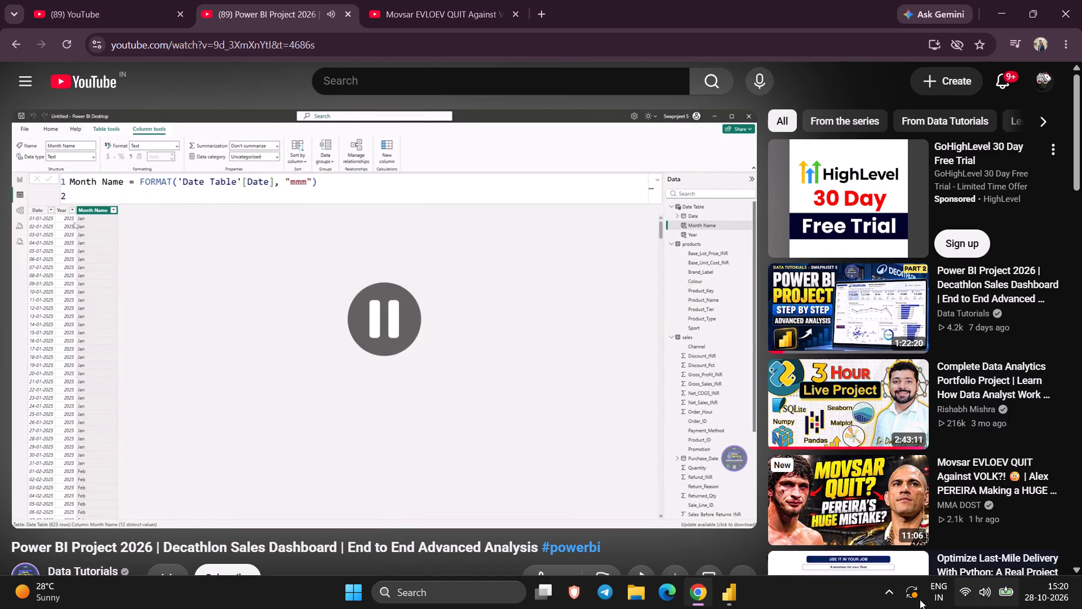
Switch to Power BI Desktop and rename the Date Table's Month column to Month Name in its formula.
click(734, 603)
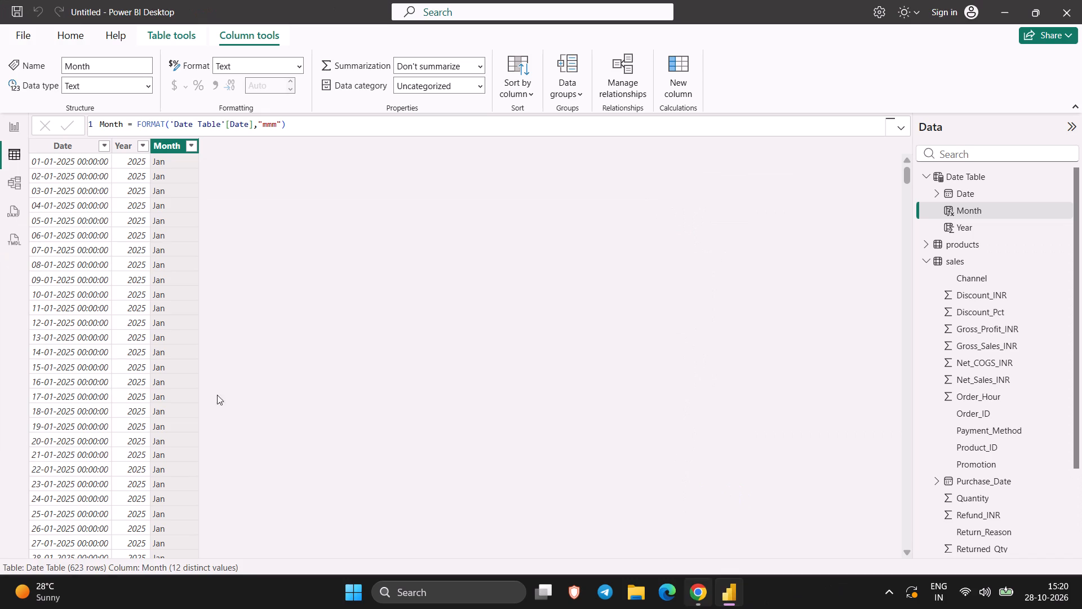
click(122, 123)
key(space)
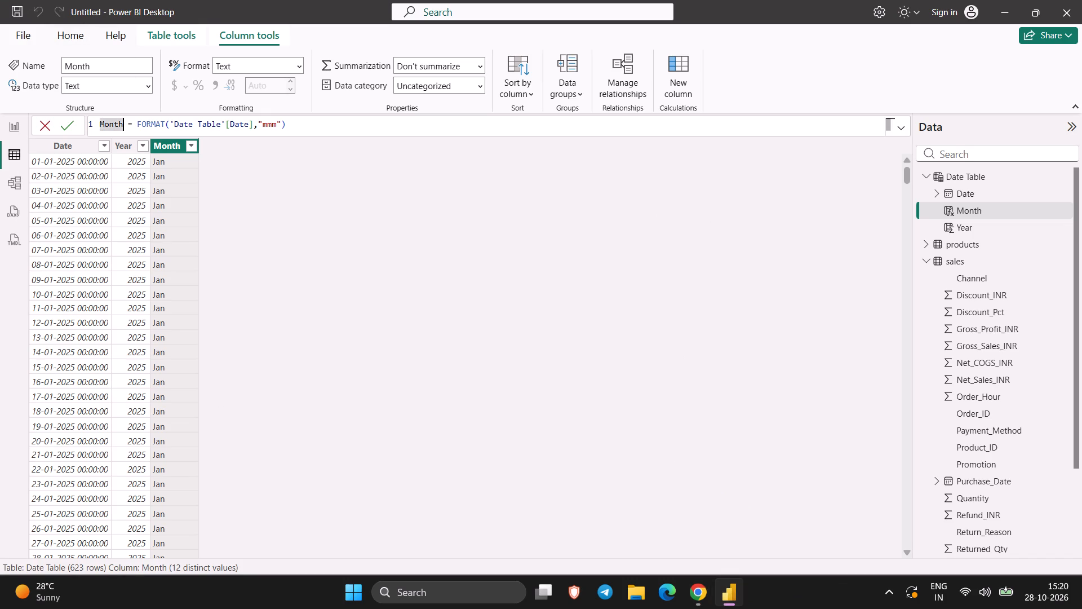
text(Name)
key(Return)
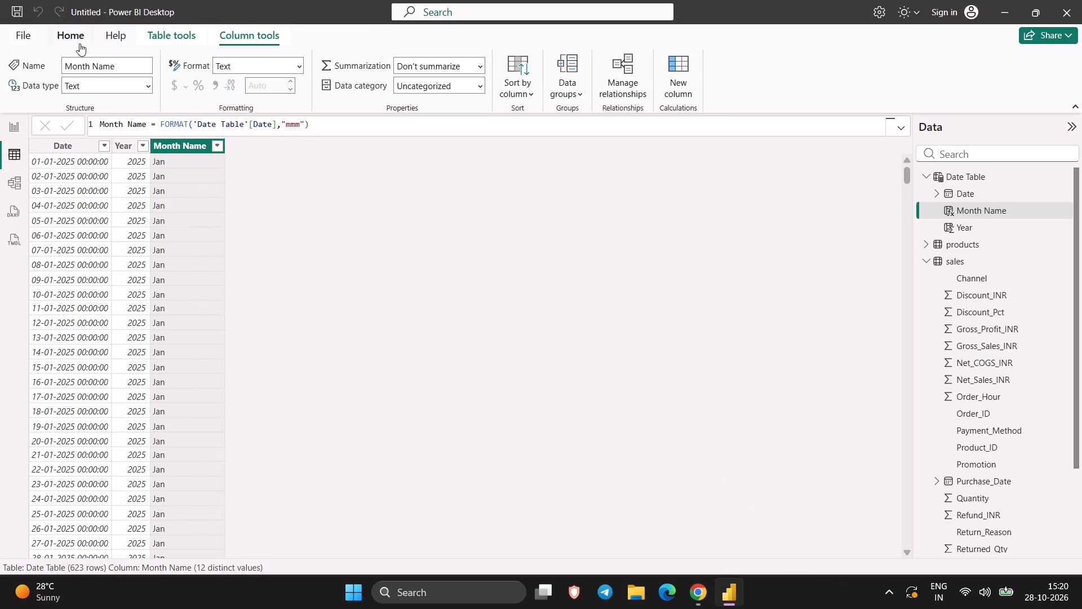
Open the model diagram and move the Date Table below the store table.
click(15, 126)
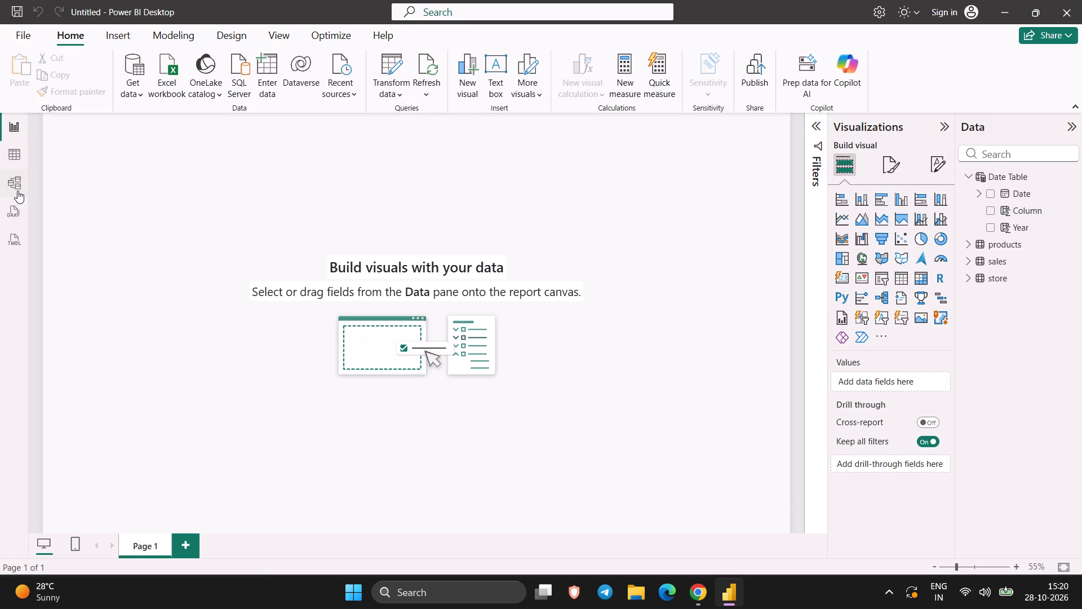
click(17, 191)
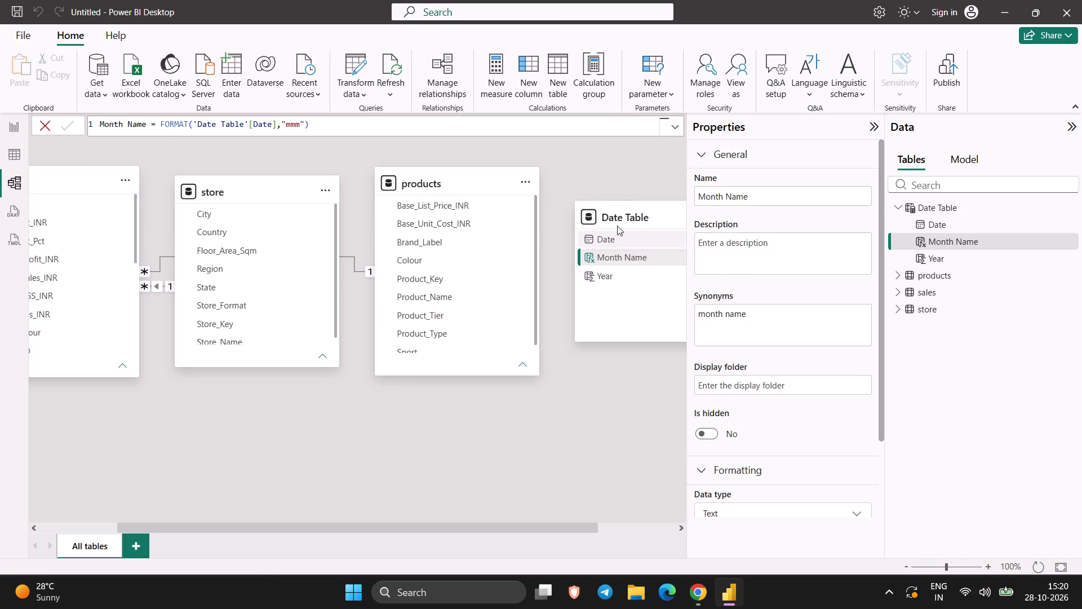
drag(654, 213, 507, 339)
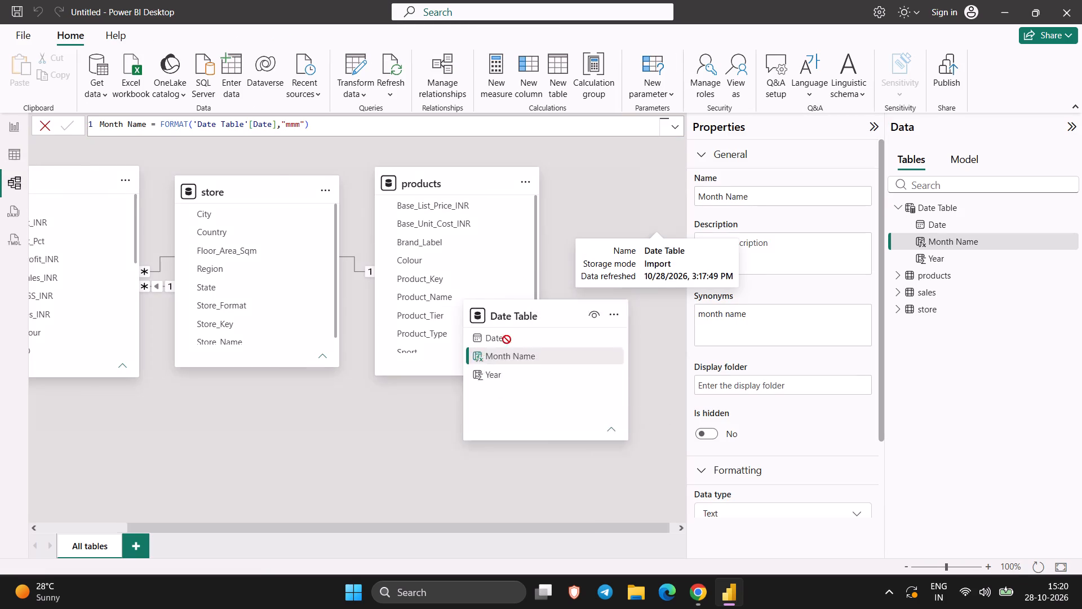
drag(507, 339, 346, 434)
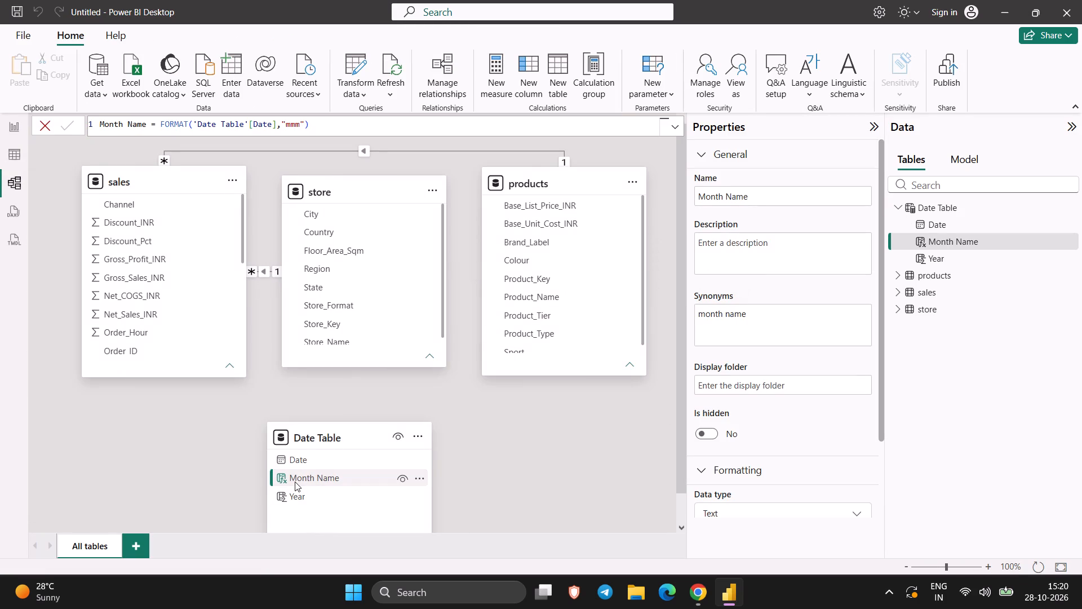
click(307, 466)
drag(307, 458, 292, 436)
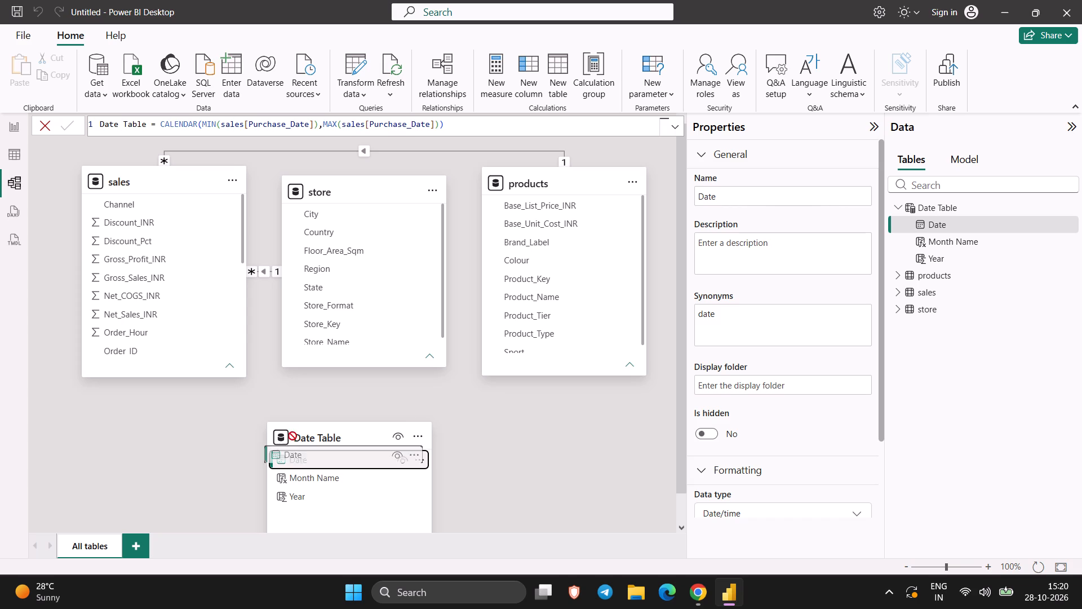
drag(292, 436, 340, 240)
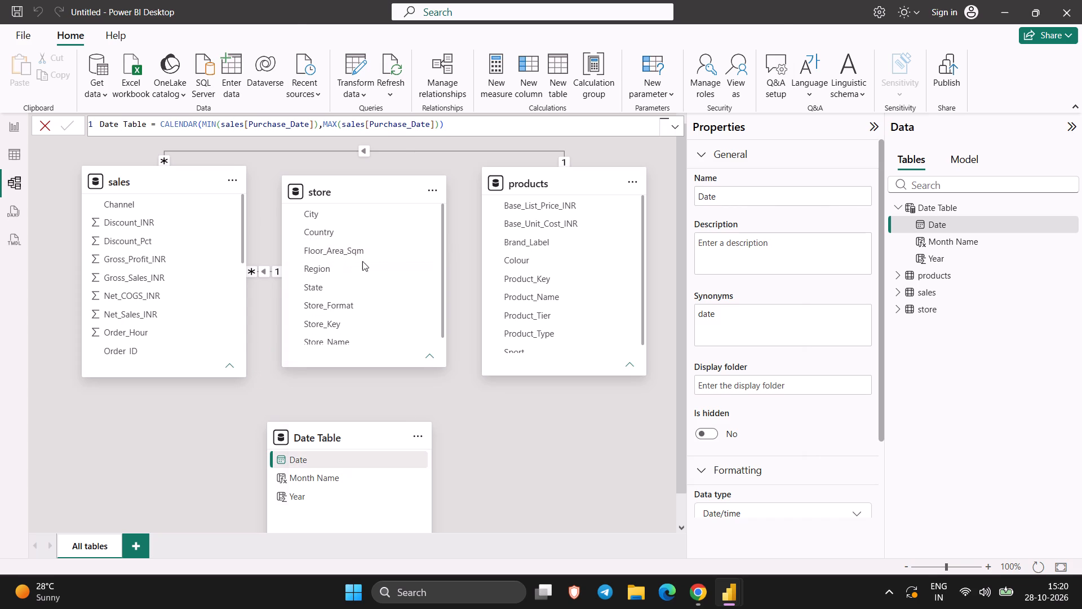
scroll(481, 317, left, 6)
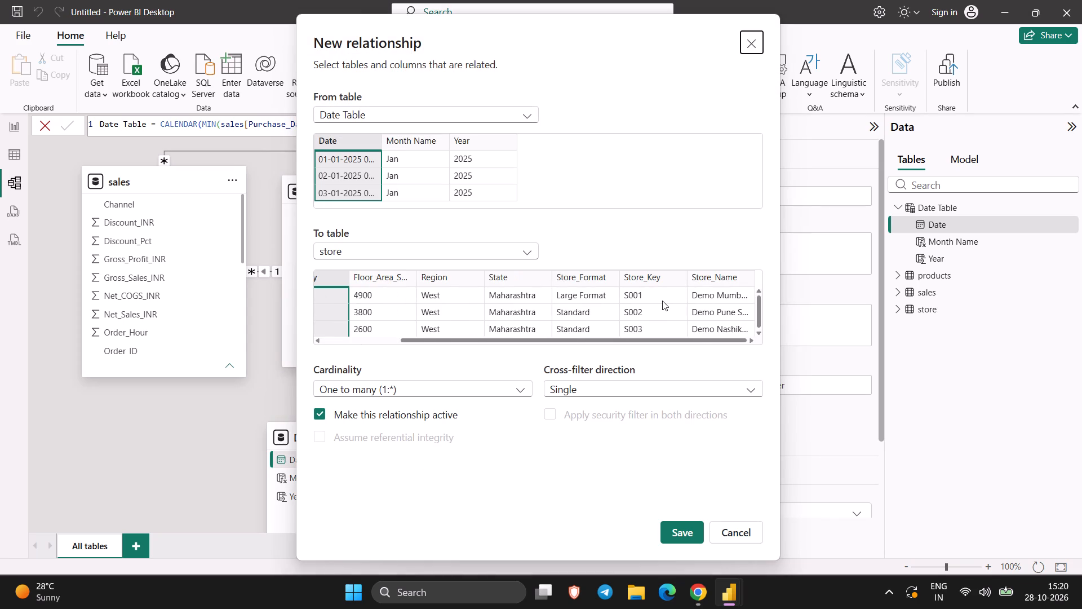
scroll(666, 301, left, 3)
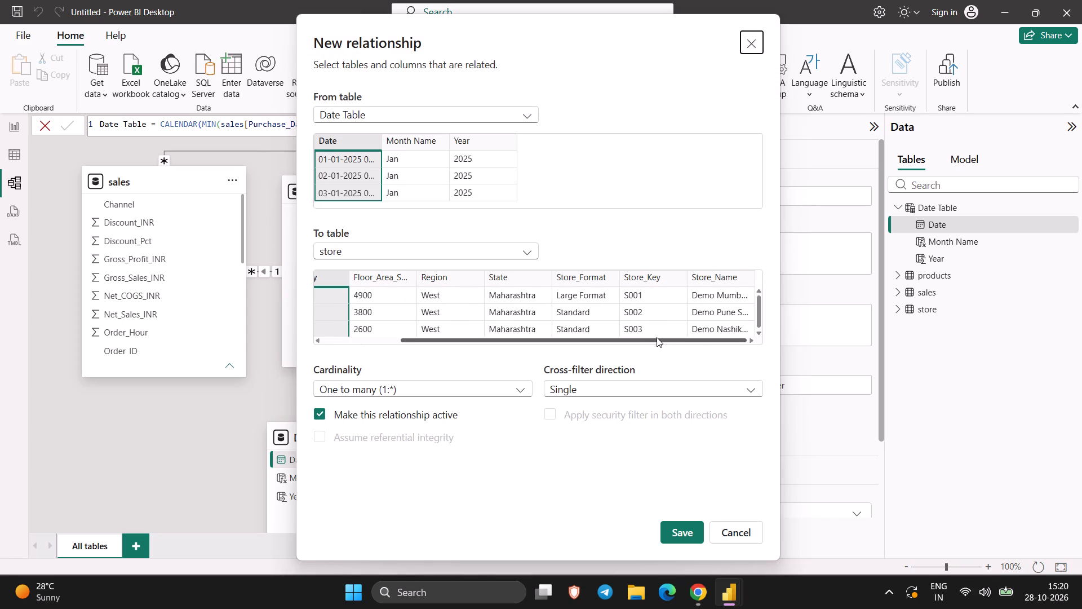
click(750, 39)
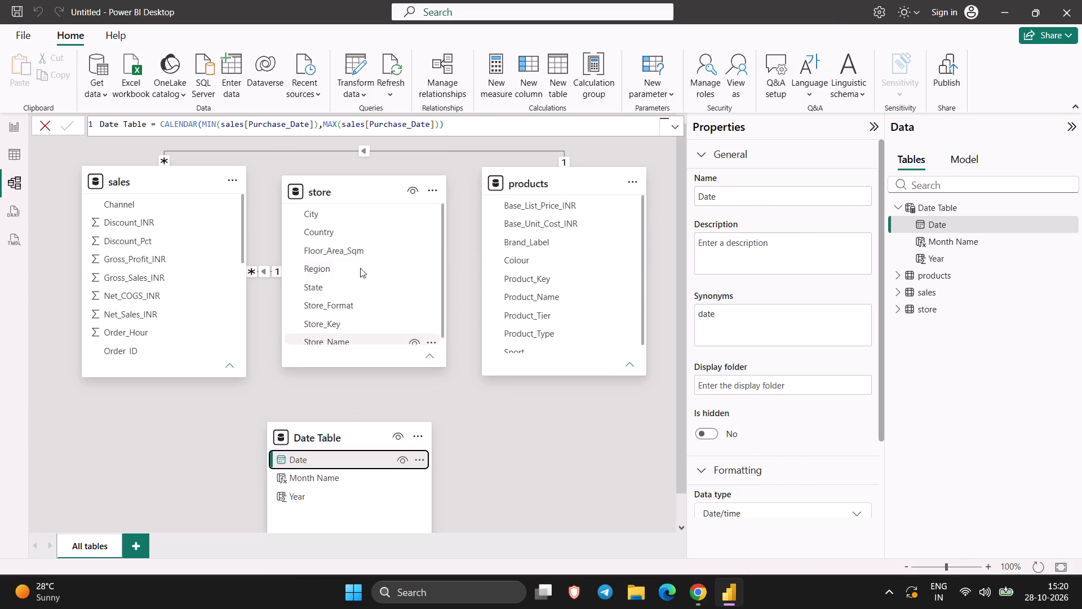
Rearrange the model diagram into a row with sales in the middle, between store and products, above the Date Table.
drag(360, 187, 110, 315)
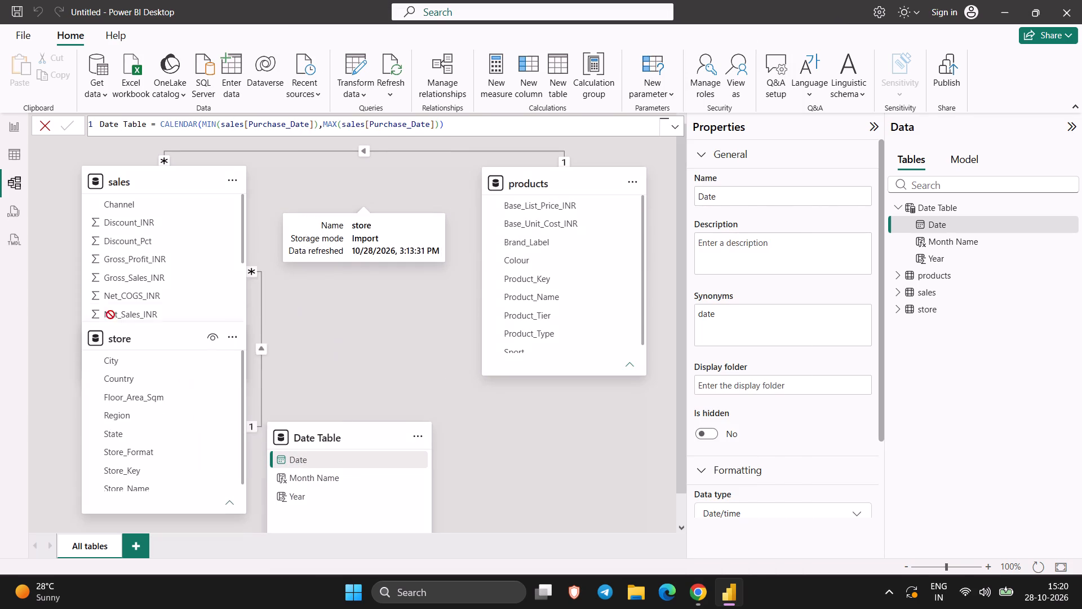
drag(110, 315, 72, 281)
drag(154, 178, 413, 195)
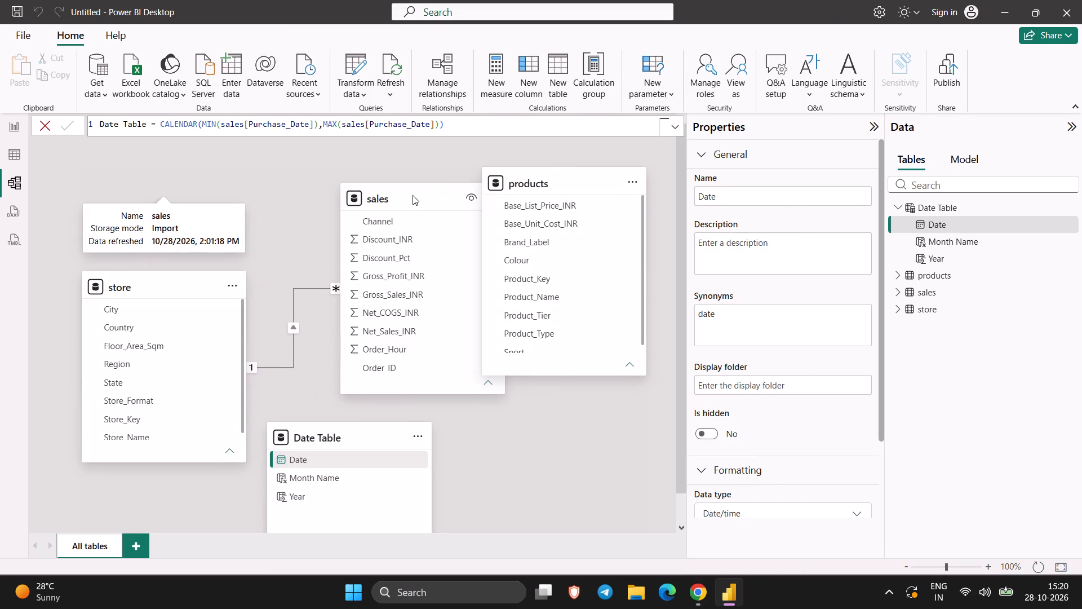
drag(171, 276, 123, 140)
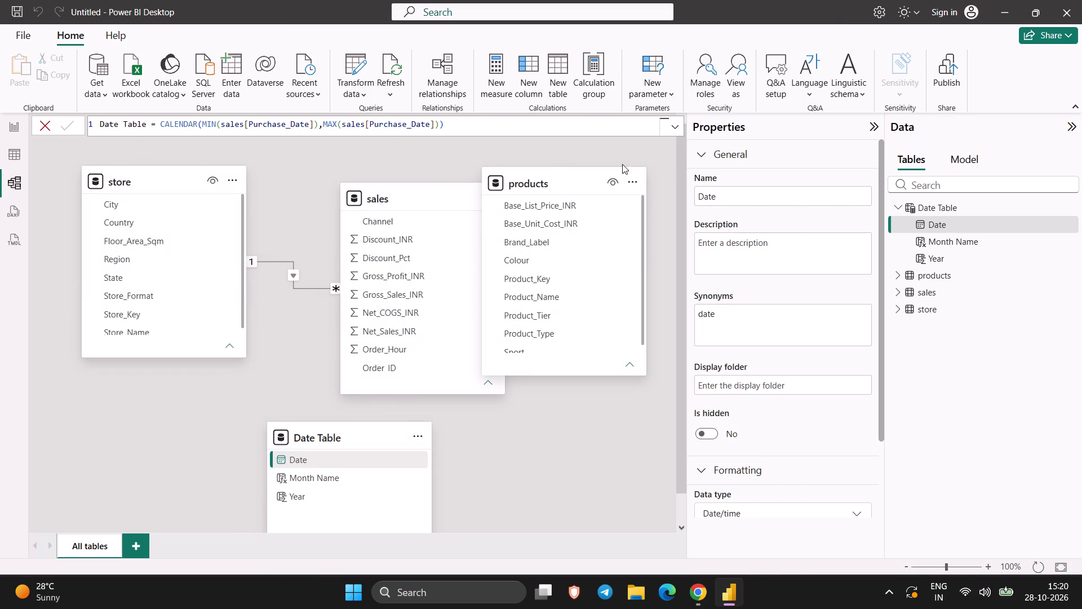
drag(572, 172, 651, 170)
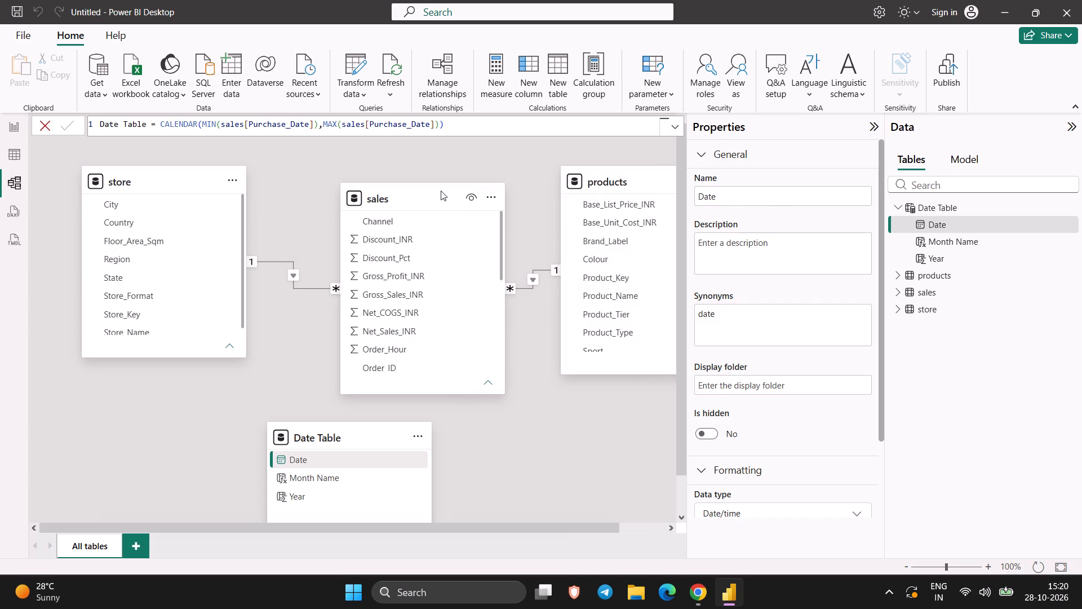
drag(437, 192, 414, 165)
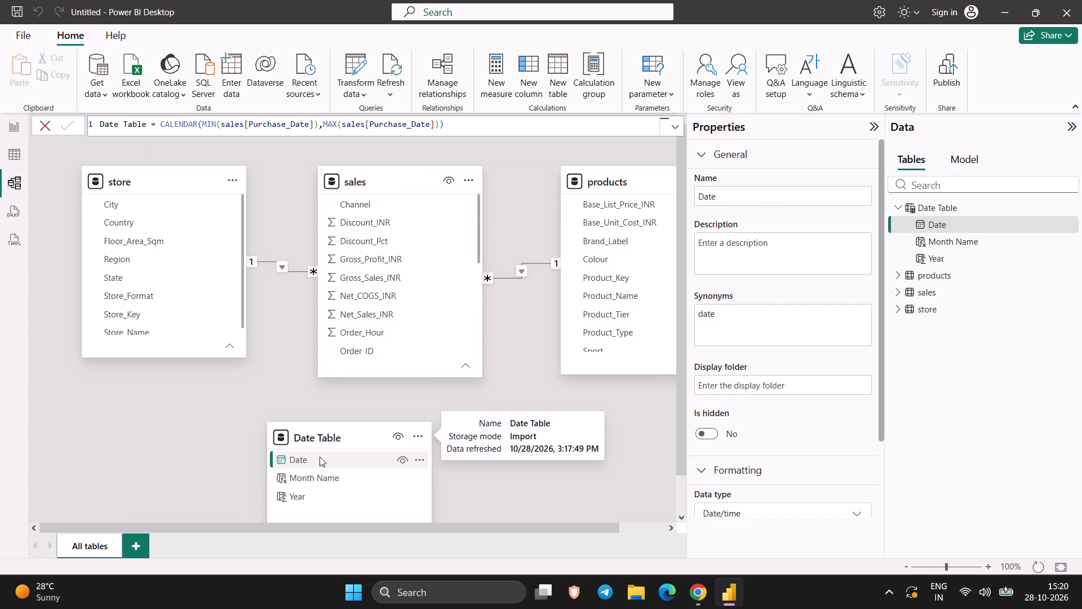
Create and save an active one-to-many relationship from the Date Table's Date column to the sales table's Purchase_Date column, with single cross-filter direction.
drag(318, 457, 379, 282)
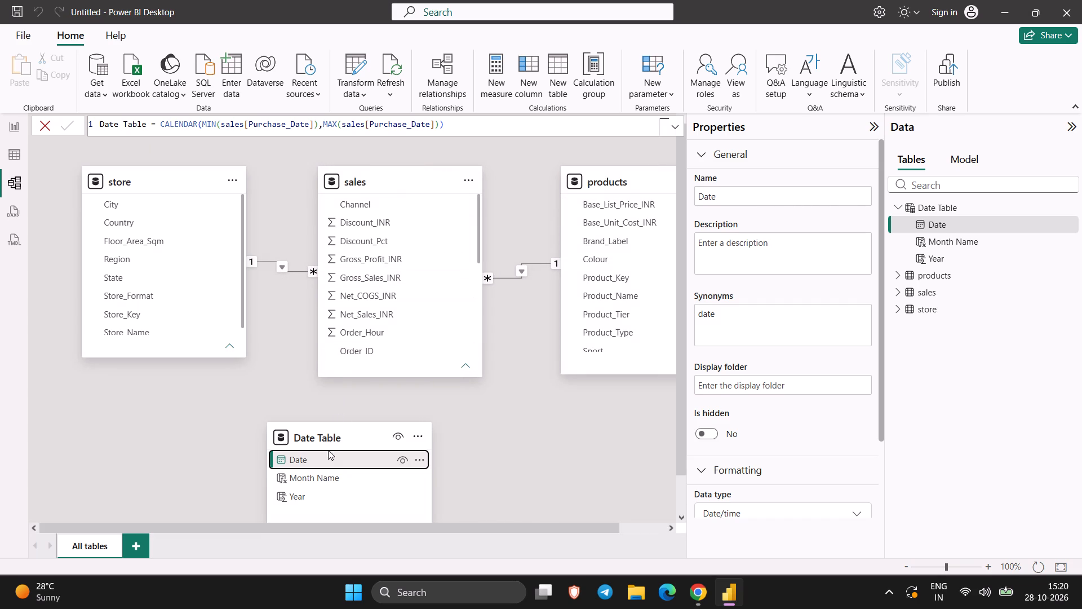
drag(326, 456, 298, 464)
drag(298, 464, 368, 286)
drag(307, 454, 358, 254)
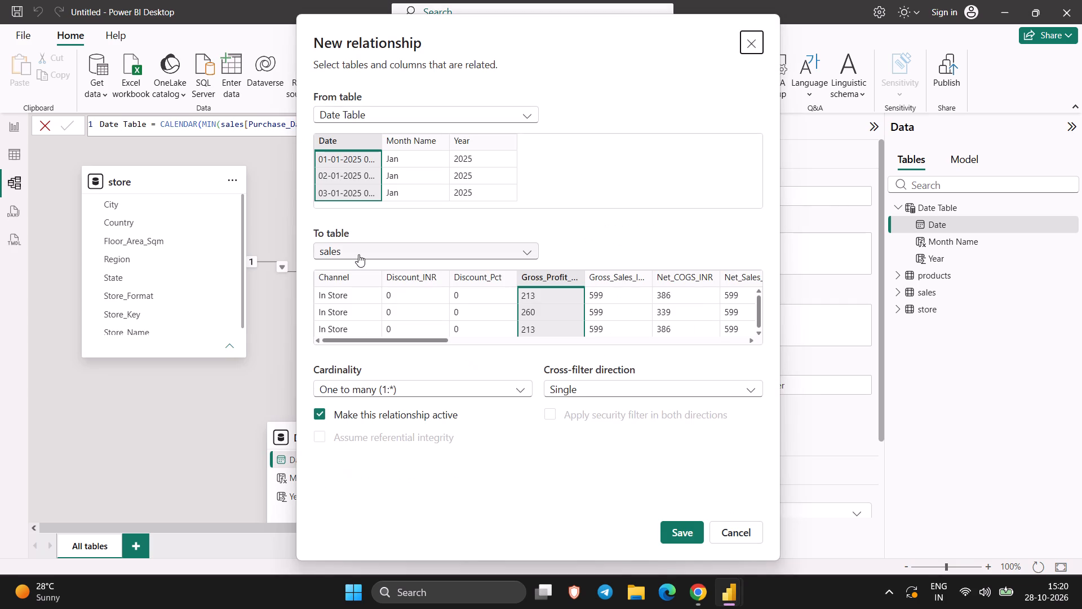
scroll(589, 329, left, 10)
scroll(589, 329, right, 1)
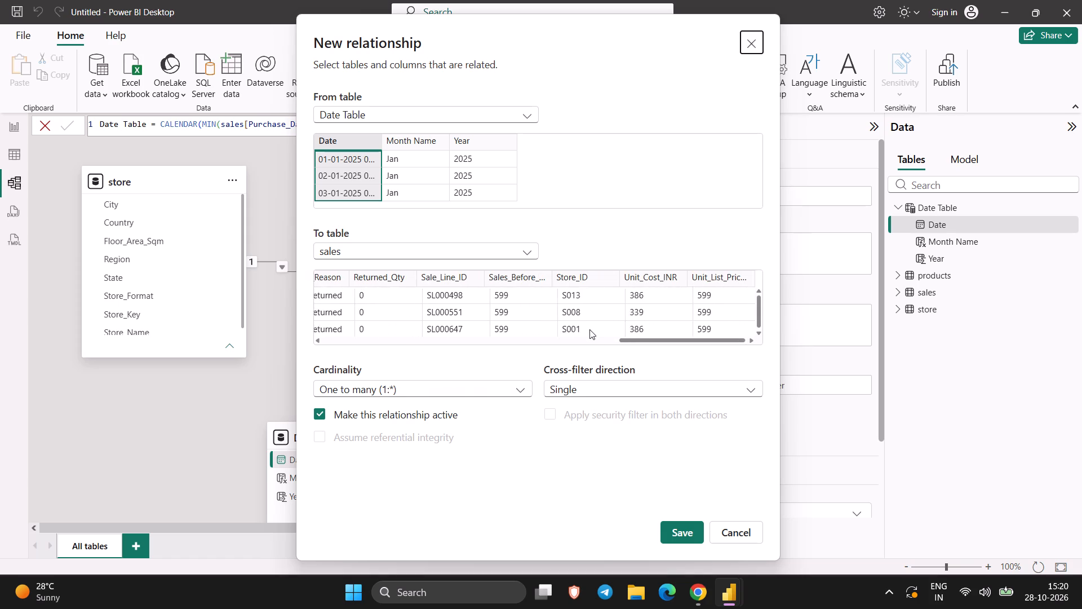
scroll(589, 329, right, 8)
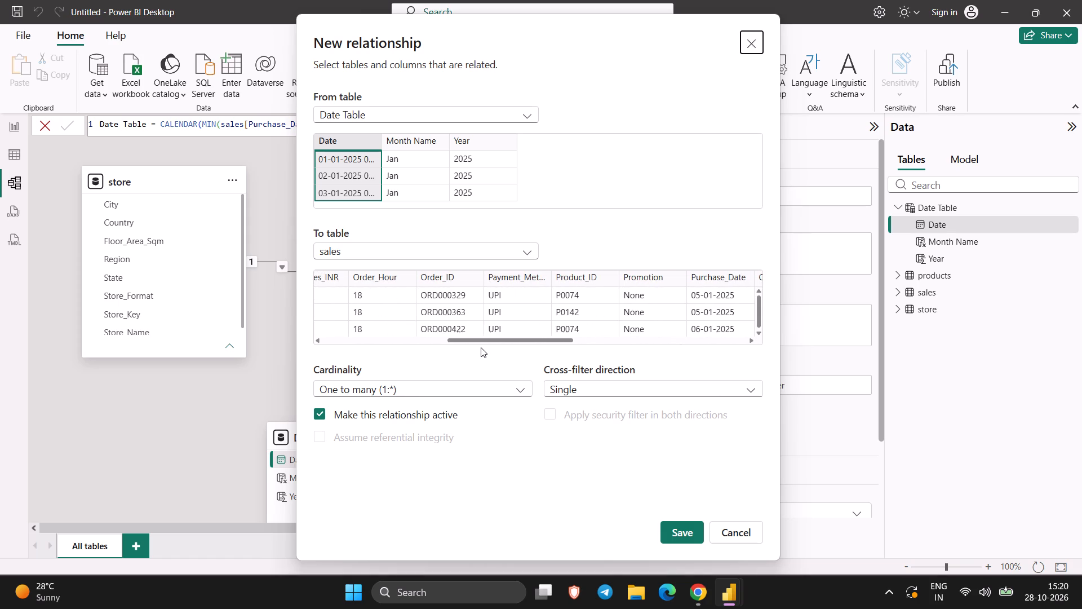
scroll(481, 347, right, 6)
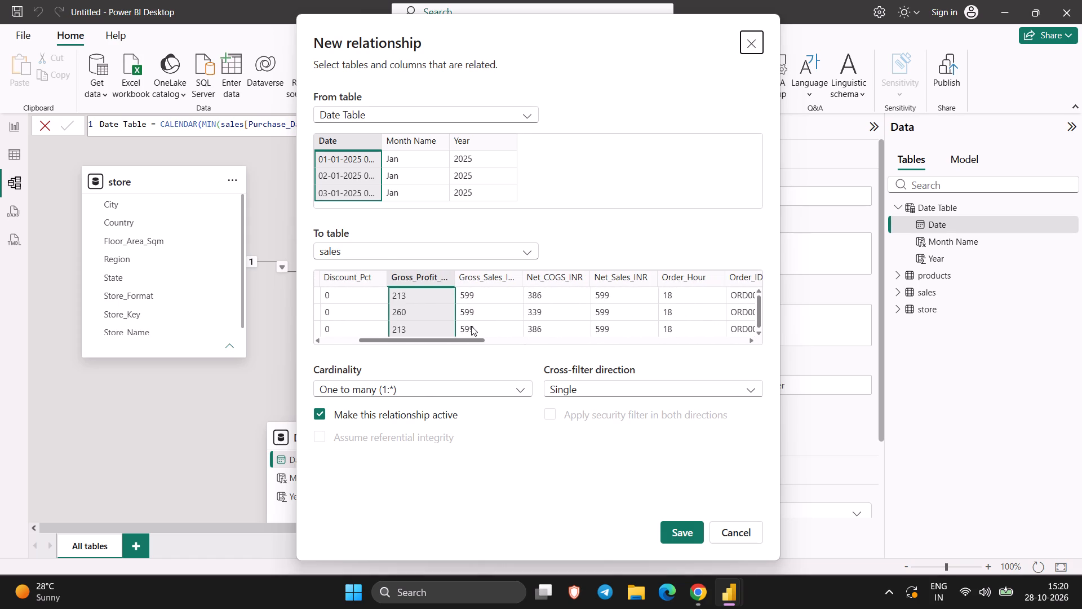
scroll(561, 298, right, 6)
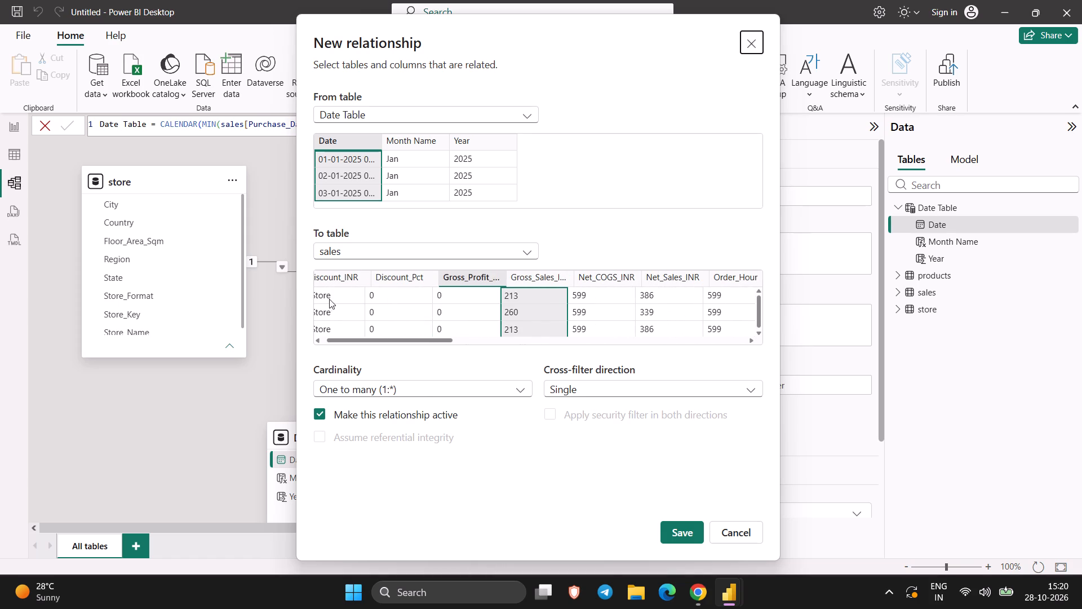
scroll(571, 311, left, 6)
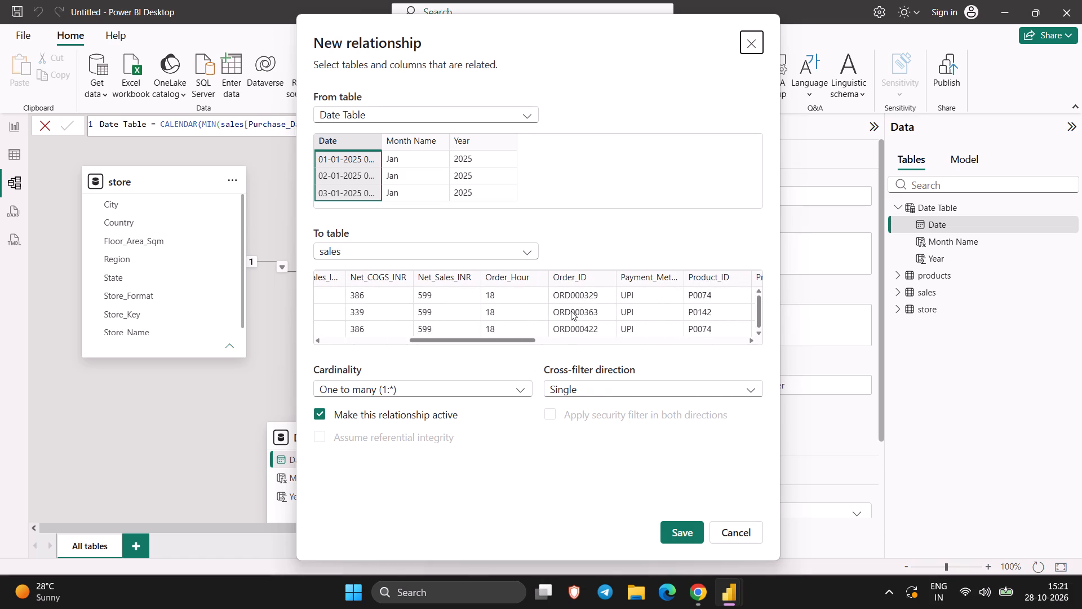
scroll(571, 311, left, 4)
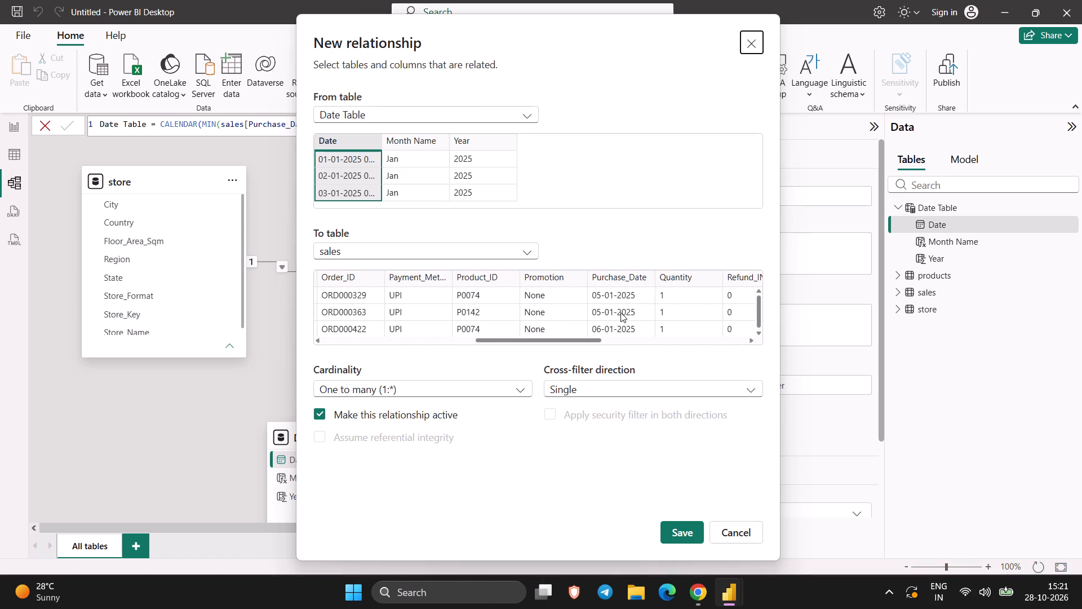
click(620, 312)
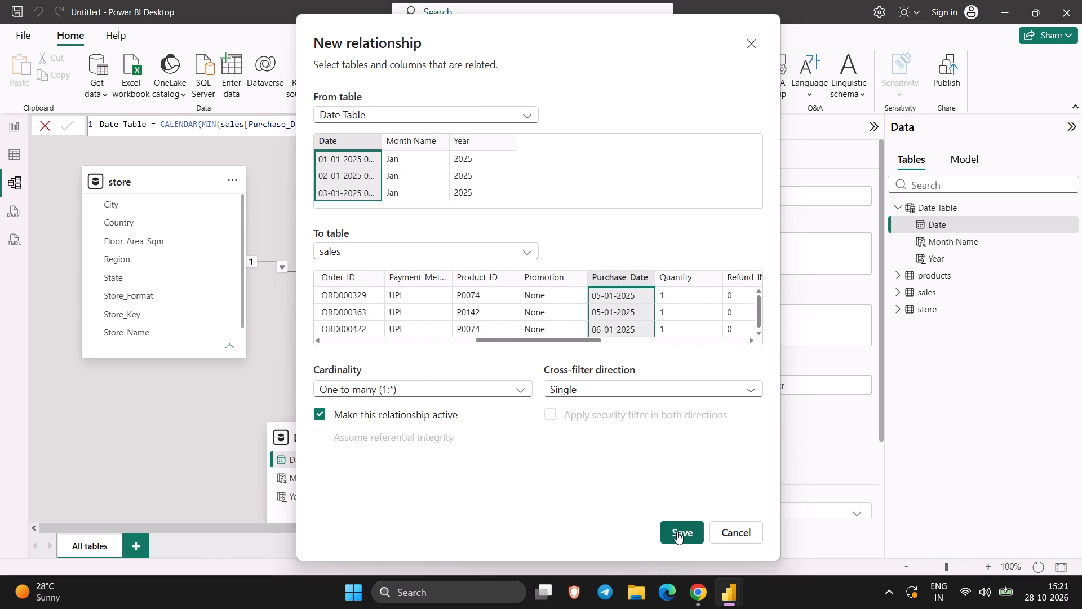
click(677, 532)
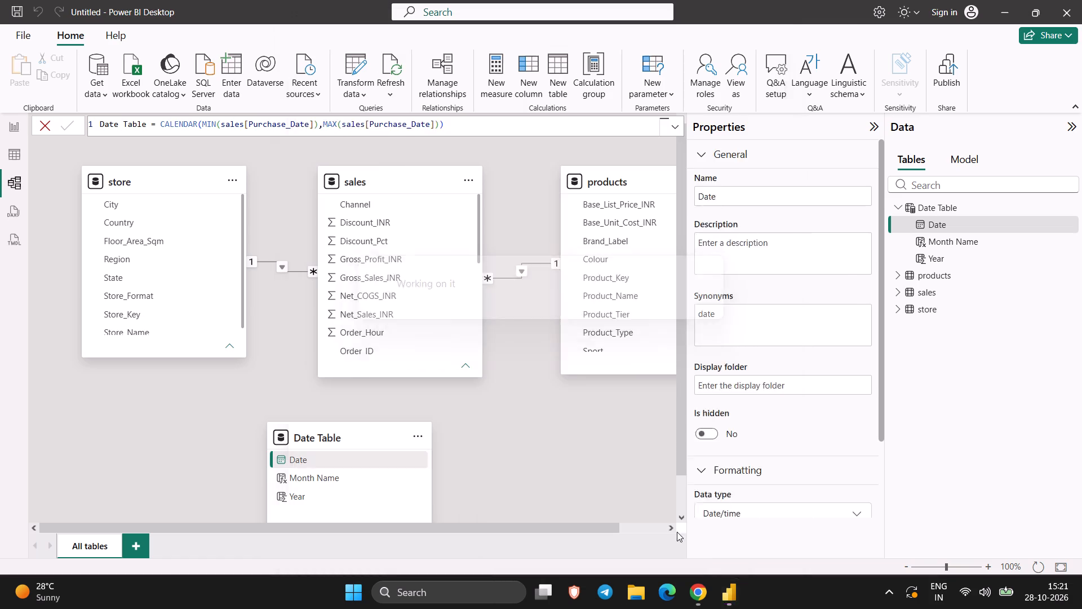
Switch from the model diagram to the Report view.
click(11, 123)
Switch to the Decathlon Sales Dashboard tutorial in Chrome, skip forward past the Date Table relationship part, and resume playback.
click(702, 607)
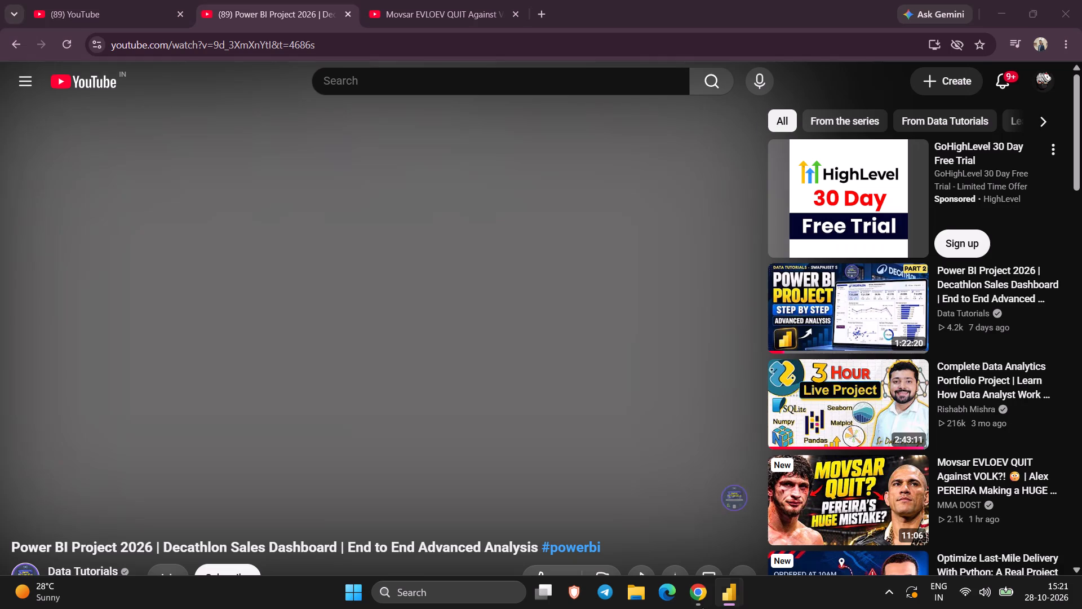
key(Right)
key(Right)
key(Right)
key(Right)
key(Right)
key(Right)
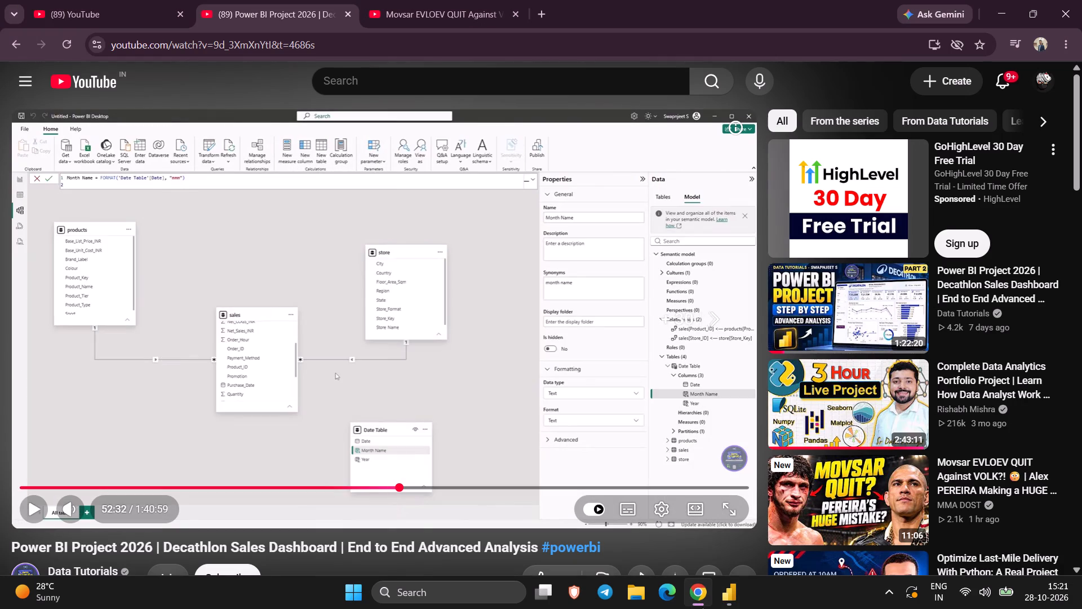
key(Right)
key(Right)
key(Right)
key(Right)
key(Right)
key(Right)
click(566, 302)
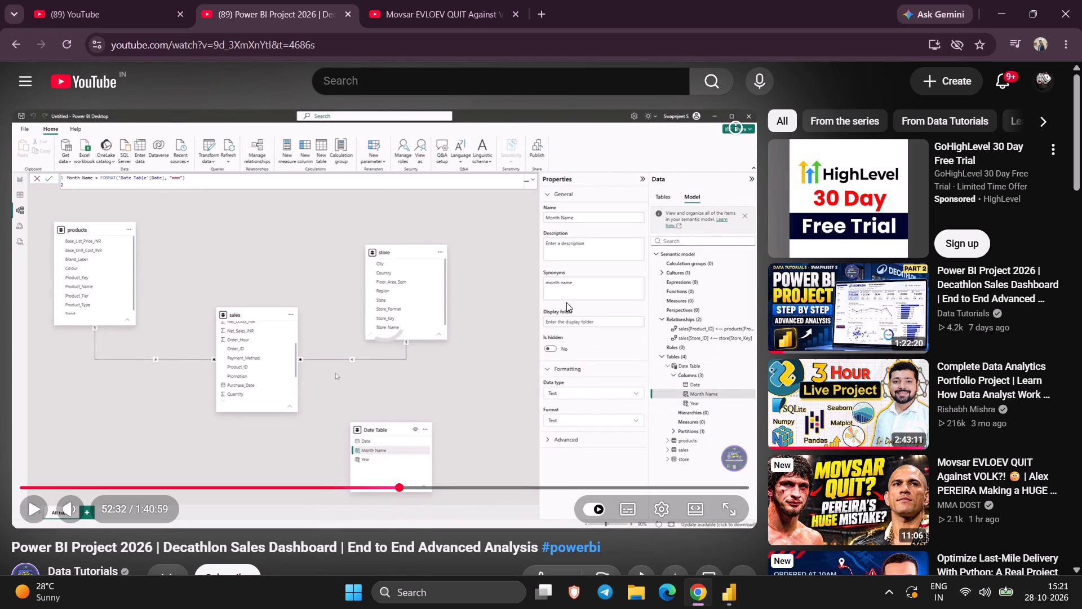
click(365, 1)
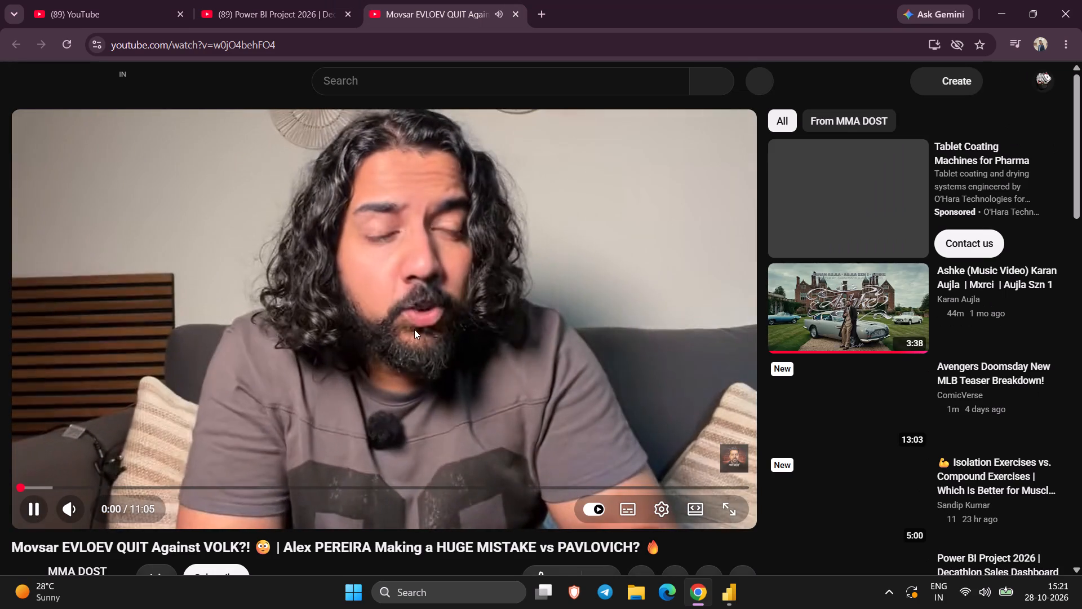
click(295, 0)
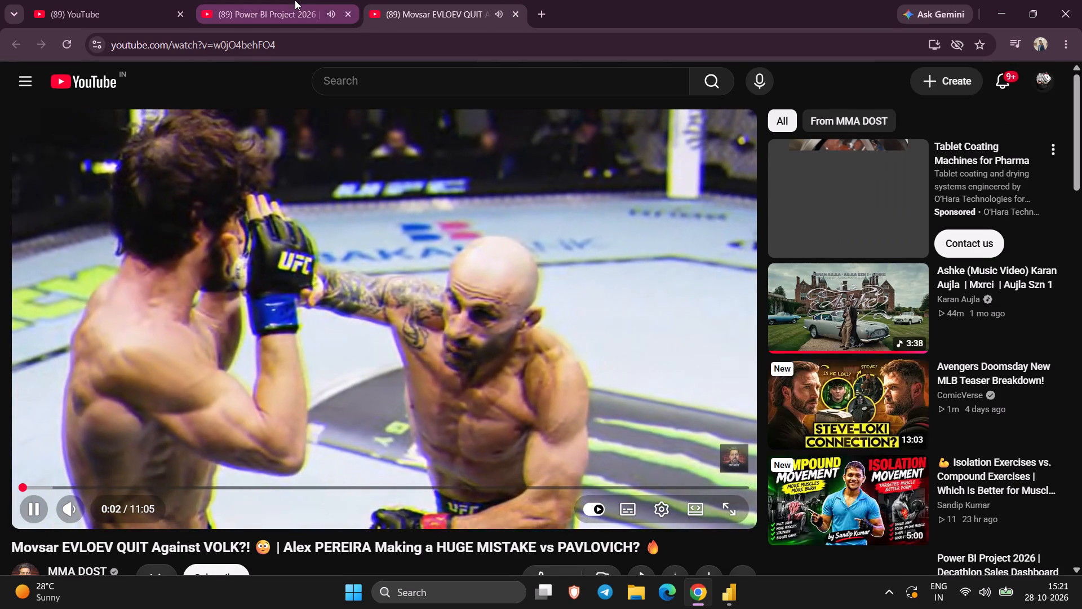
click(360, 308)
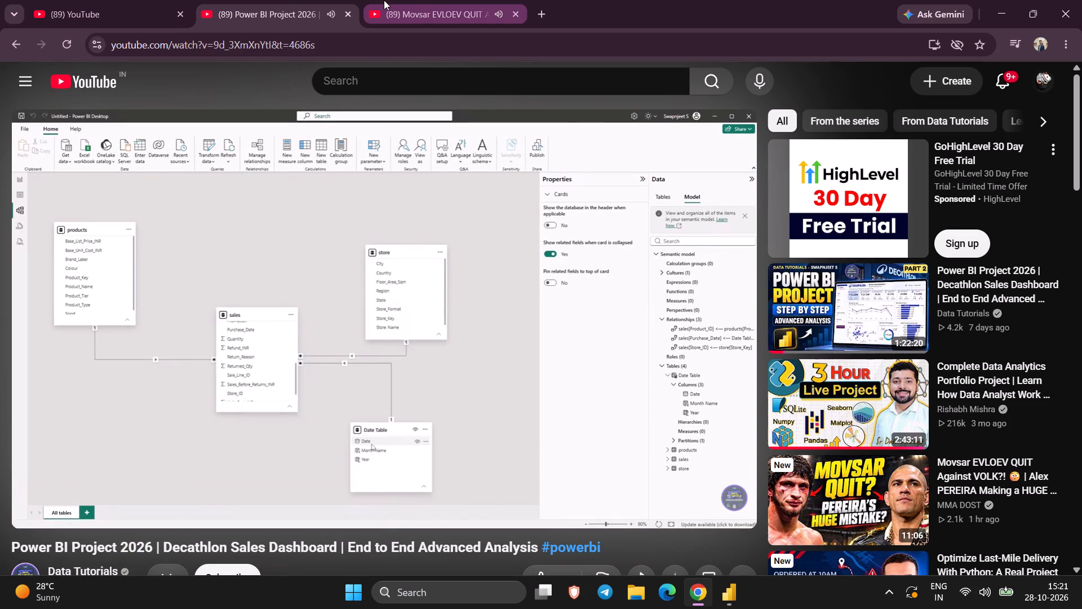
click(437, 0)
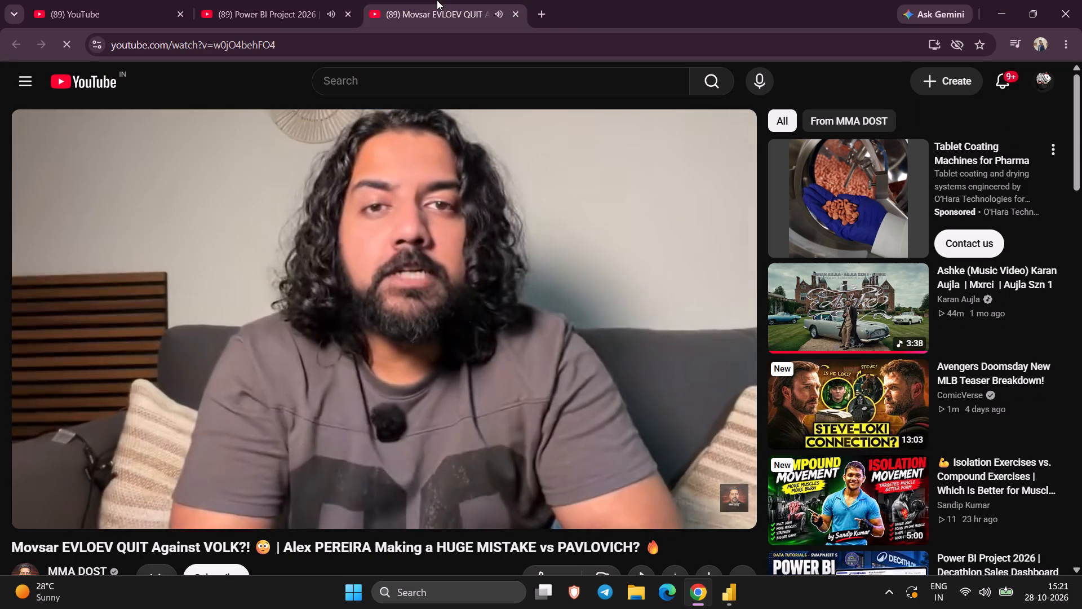